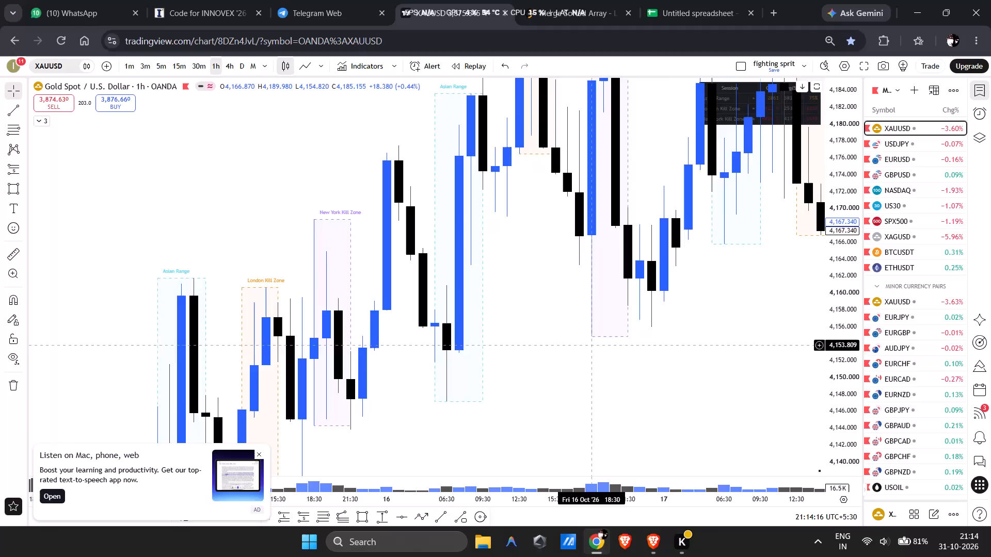
Examine the 1-hour XAUUSD candles and kill-zone sessions around 15 to 19 October 2026.
drag(848, 200, 808, 284)
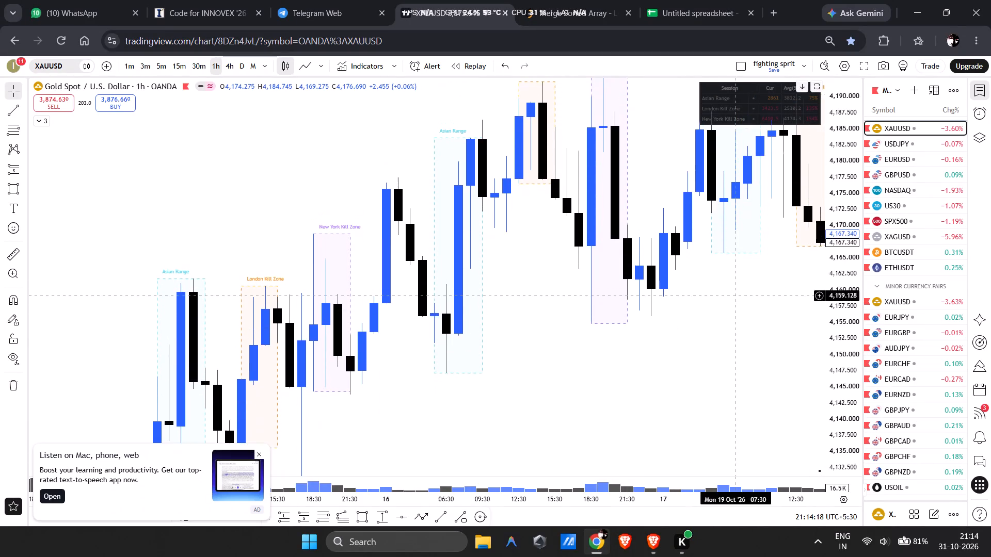
drag(732, 296, 734, 357)
drag(409, 371, 396, 373)
drag(417, 387, 420, 265)
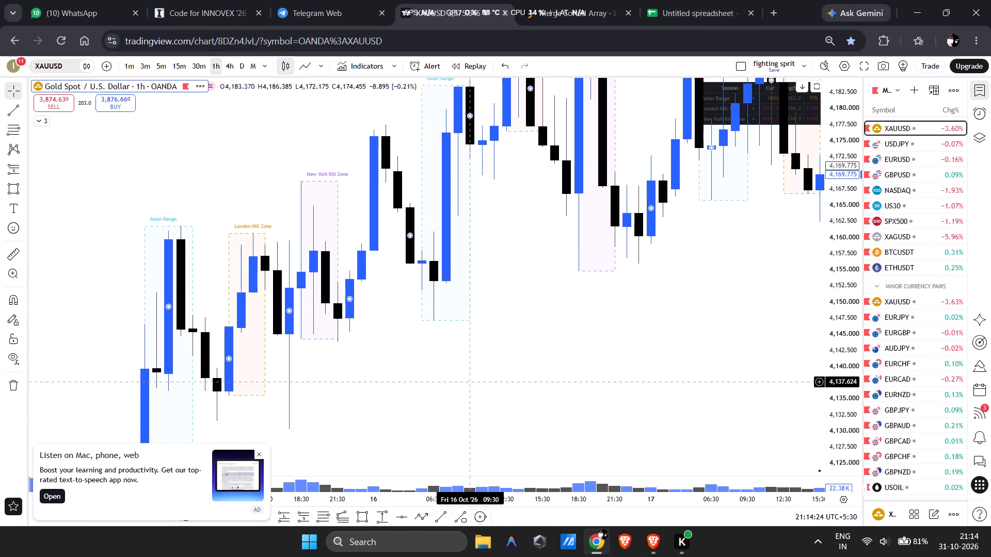
drag(570, 394, 573, 415)
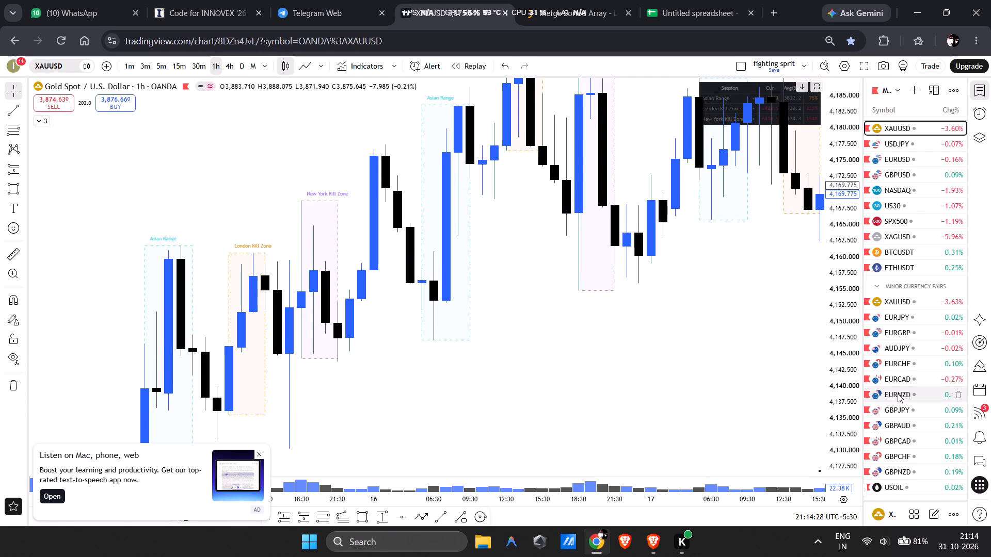
drag(847, 378, 828, 332)
drag(561, 500, 440, 509)
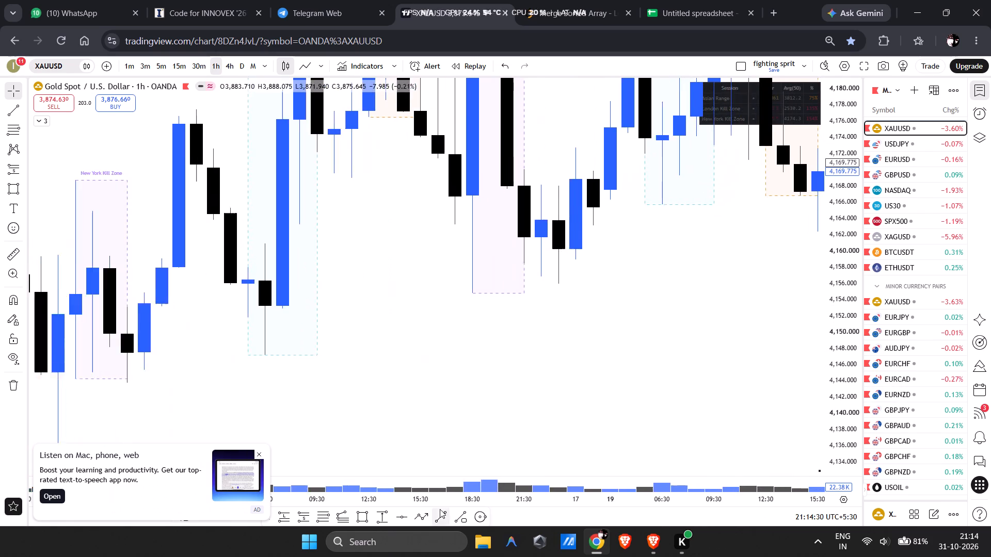
drag(440, 509, 527, 493)
Dismiss the text-to-speech advertisement covering the chart.
click(255, 452)
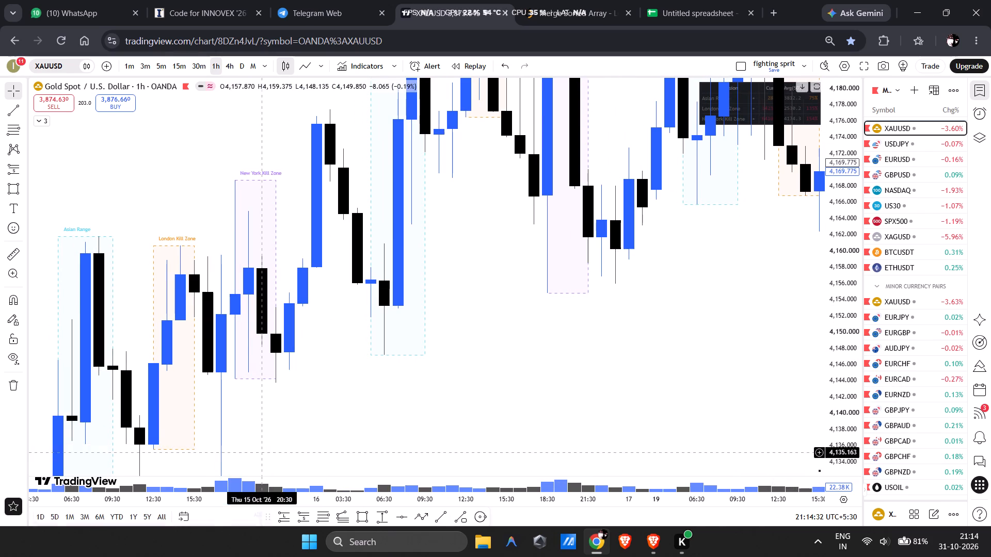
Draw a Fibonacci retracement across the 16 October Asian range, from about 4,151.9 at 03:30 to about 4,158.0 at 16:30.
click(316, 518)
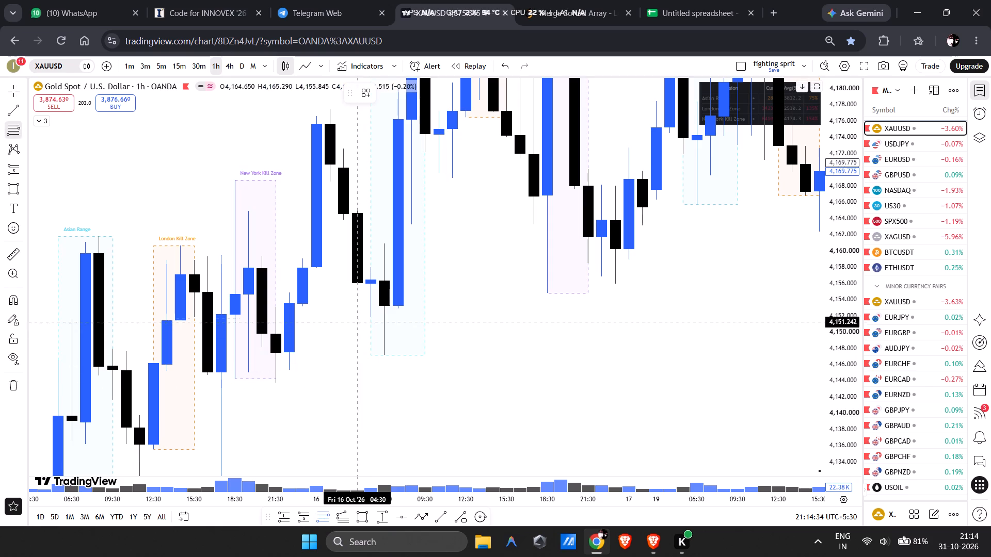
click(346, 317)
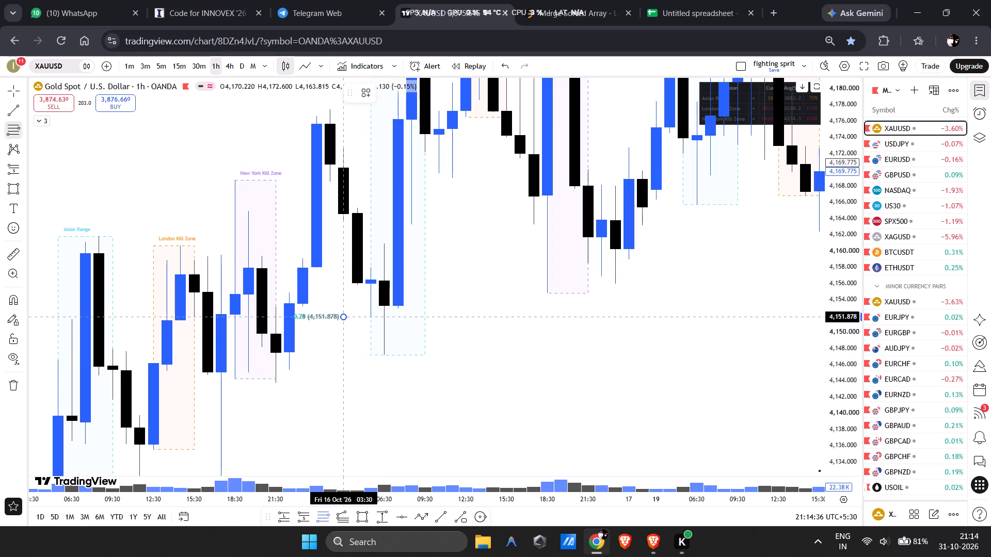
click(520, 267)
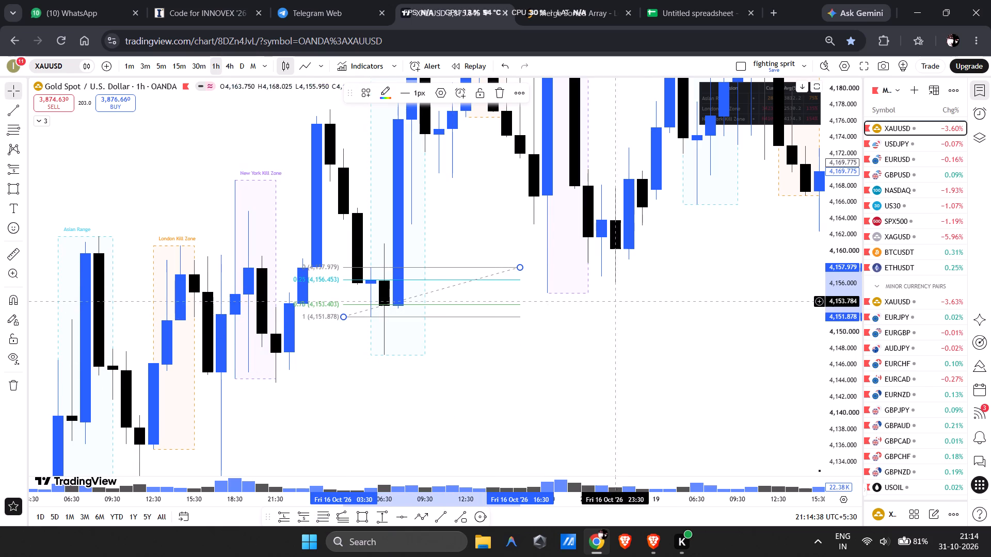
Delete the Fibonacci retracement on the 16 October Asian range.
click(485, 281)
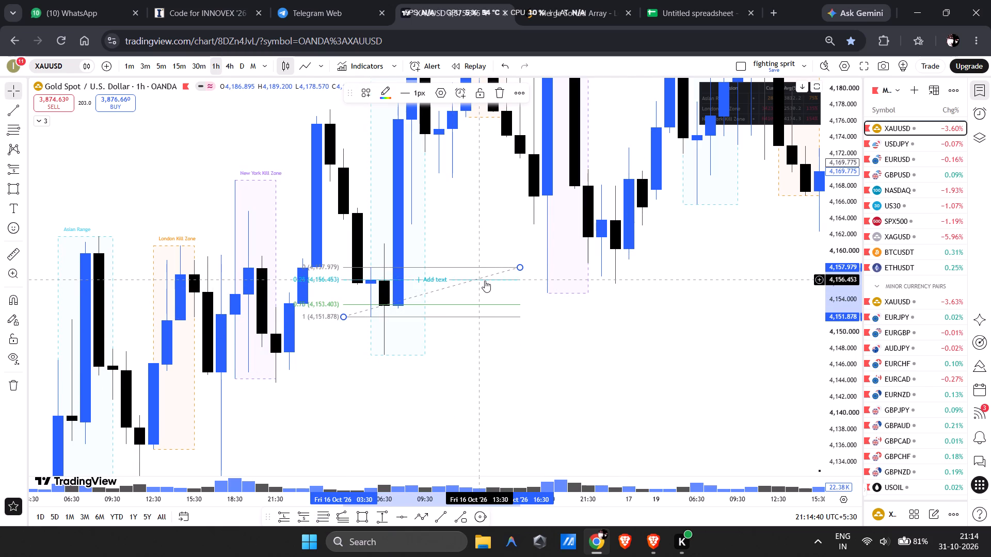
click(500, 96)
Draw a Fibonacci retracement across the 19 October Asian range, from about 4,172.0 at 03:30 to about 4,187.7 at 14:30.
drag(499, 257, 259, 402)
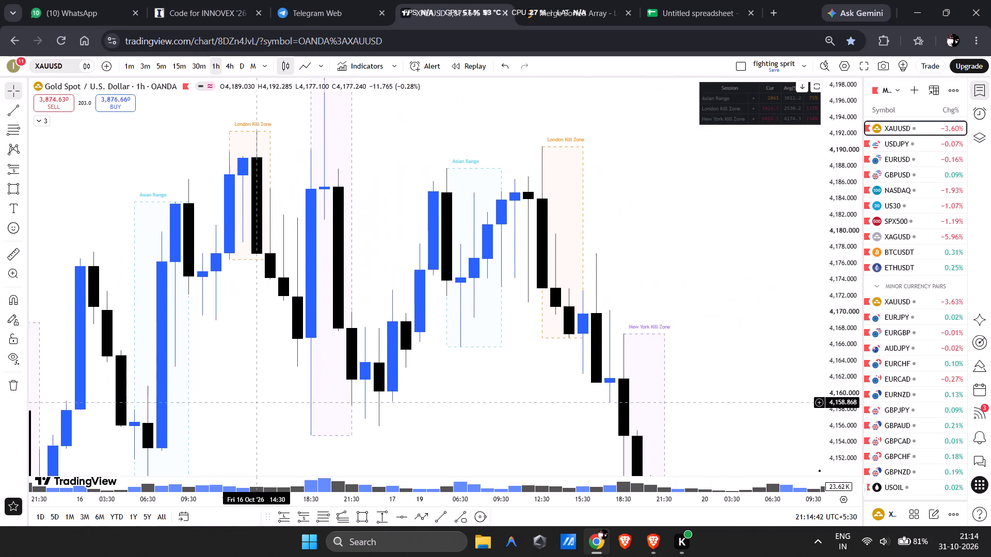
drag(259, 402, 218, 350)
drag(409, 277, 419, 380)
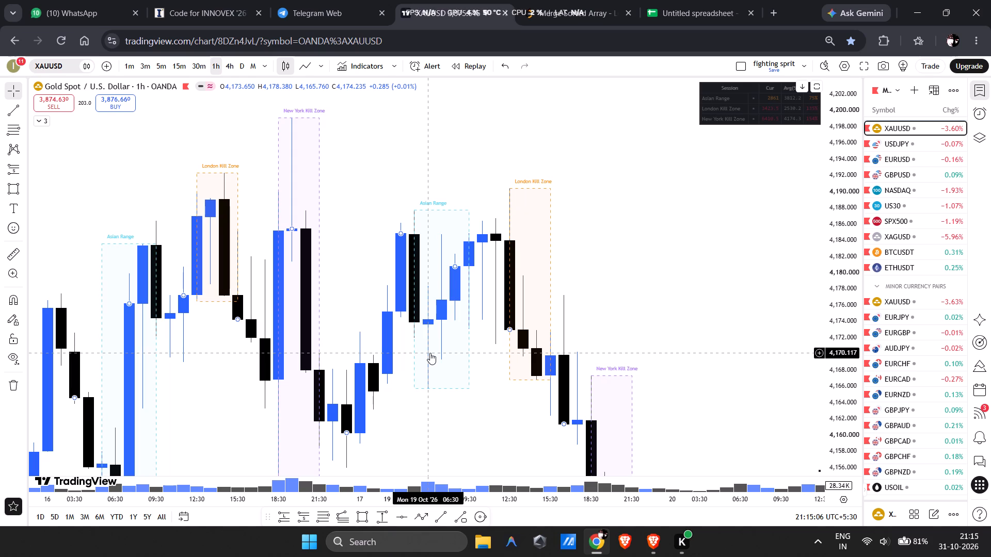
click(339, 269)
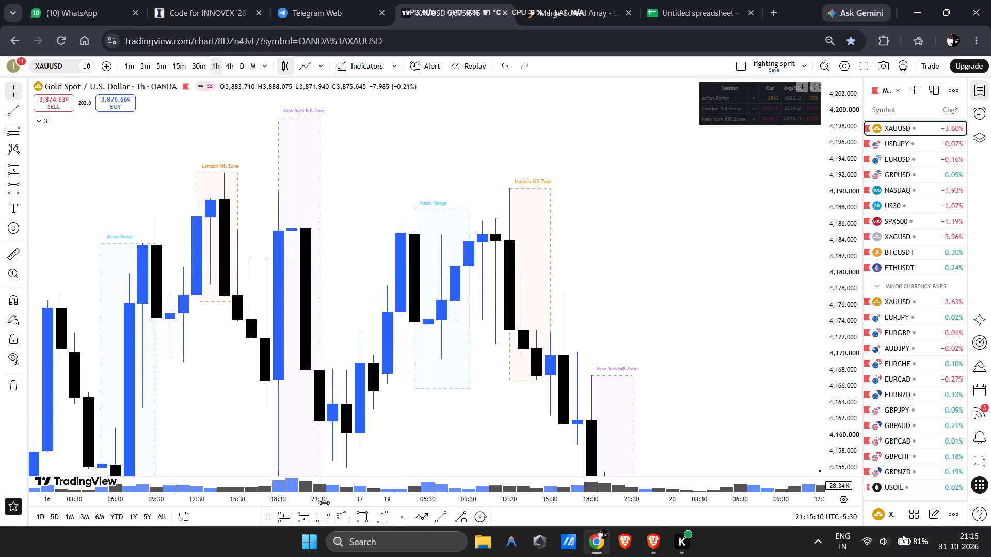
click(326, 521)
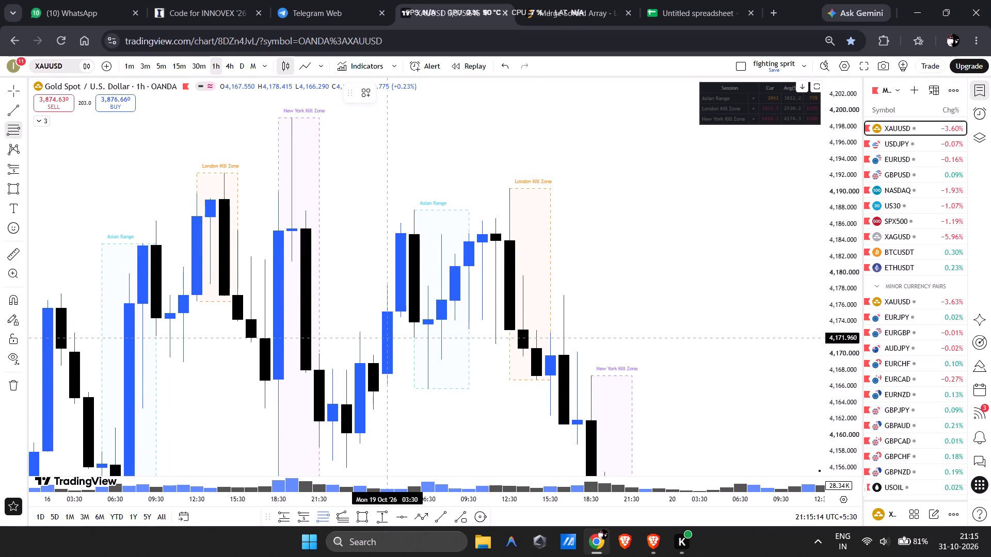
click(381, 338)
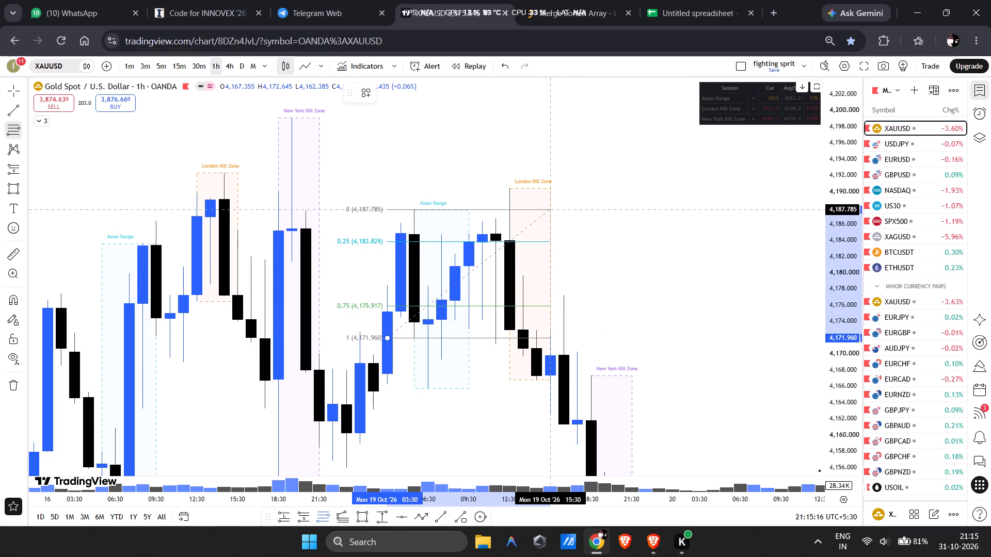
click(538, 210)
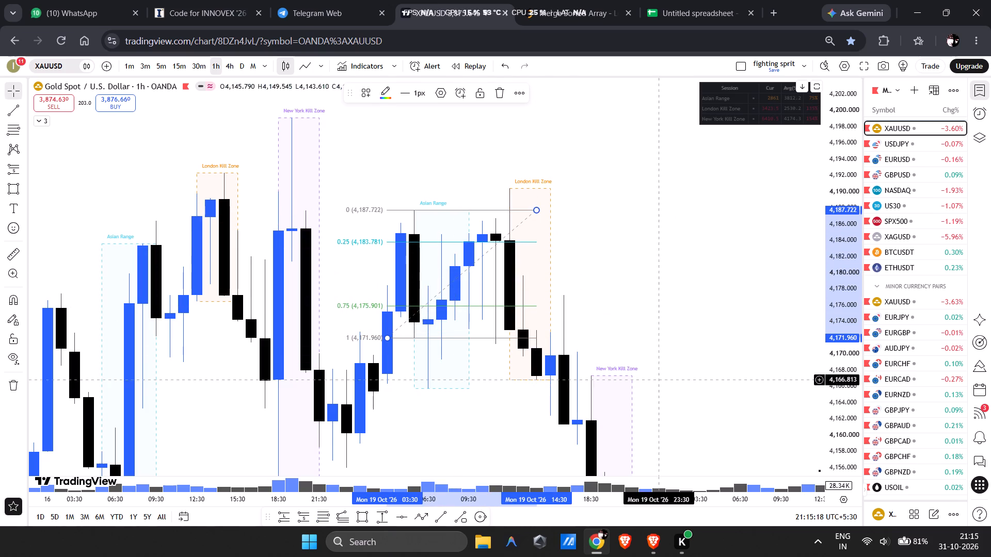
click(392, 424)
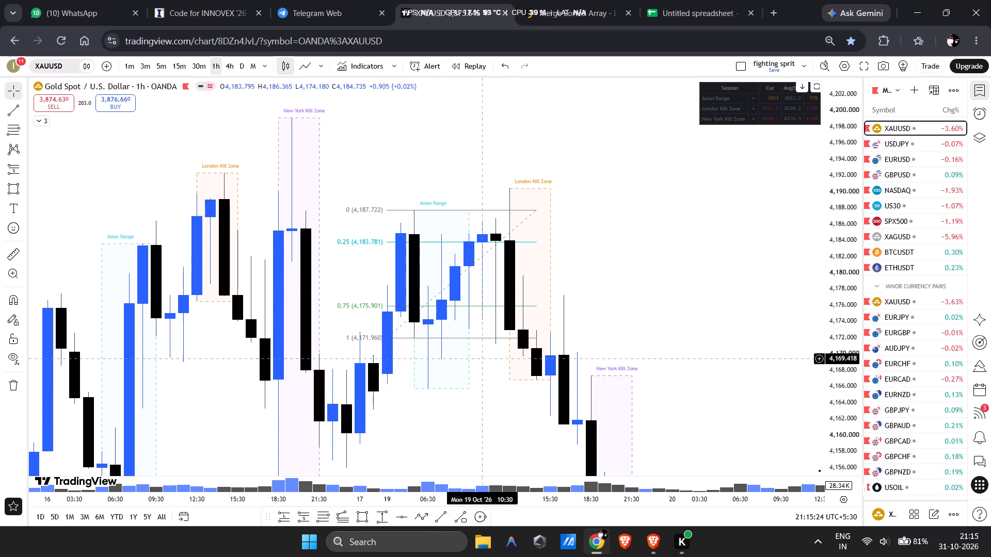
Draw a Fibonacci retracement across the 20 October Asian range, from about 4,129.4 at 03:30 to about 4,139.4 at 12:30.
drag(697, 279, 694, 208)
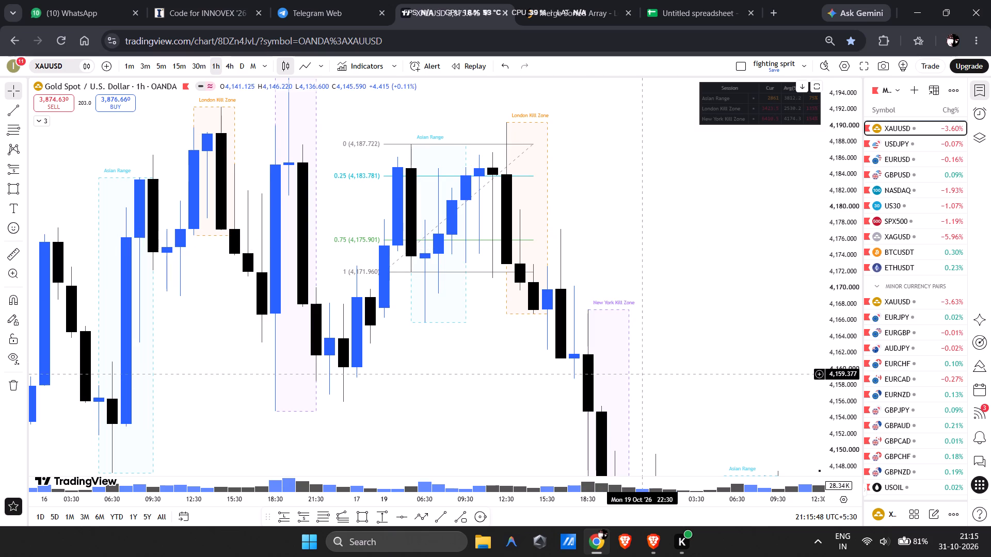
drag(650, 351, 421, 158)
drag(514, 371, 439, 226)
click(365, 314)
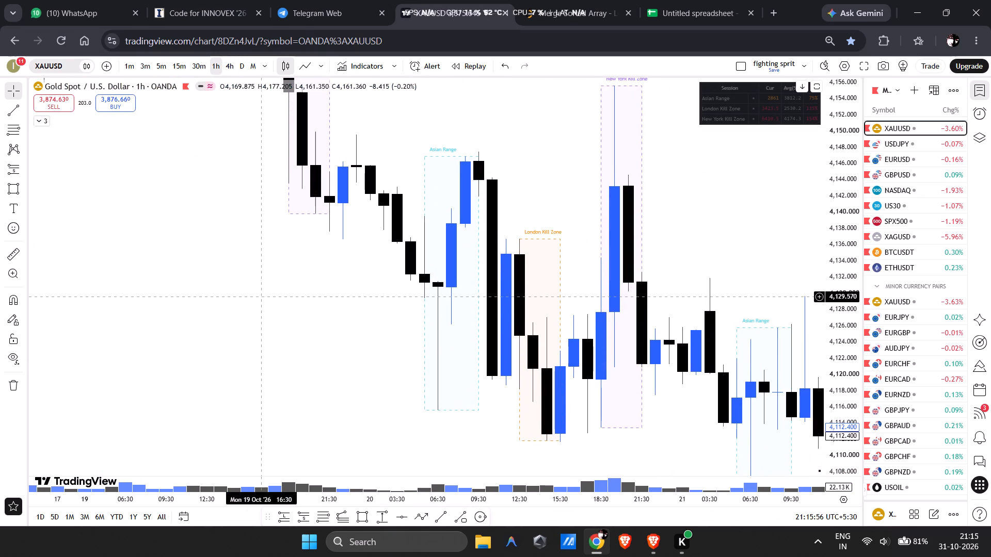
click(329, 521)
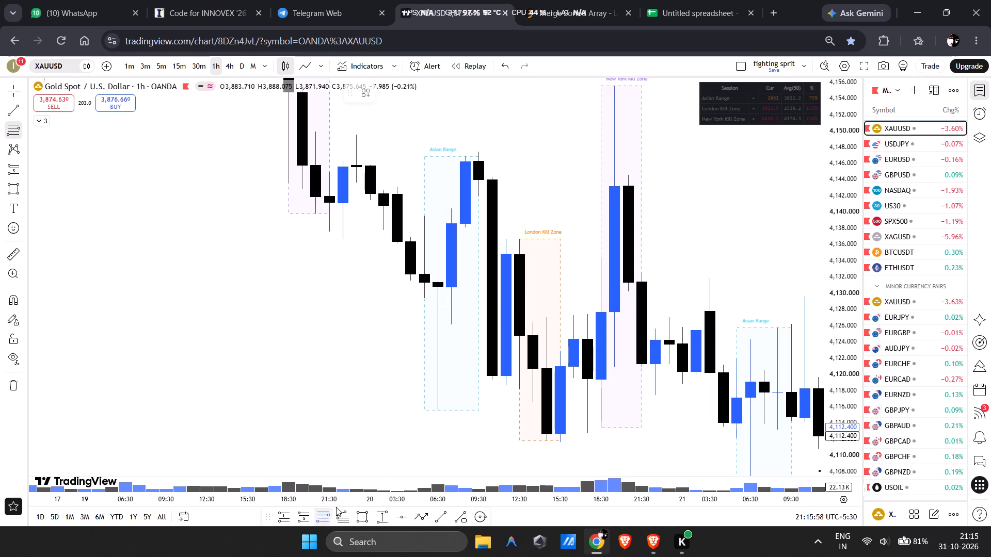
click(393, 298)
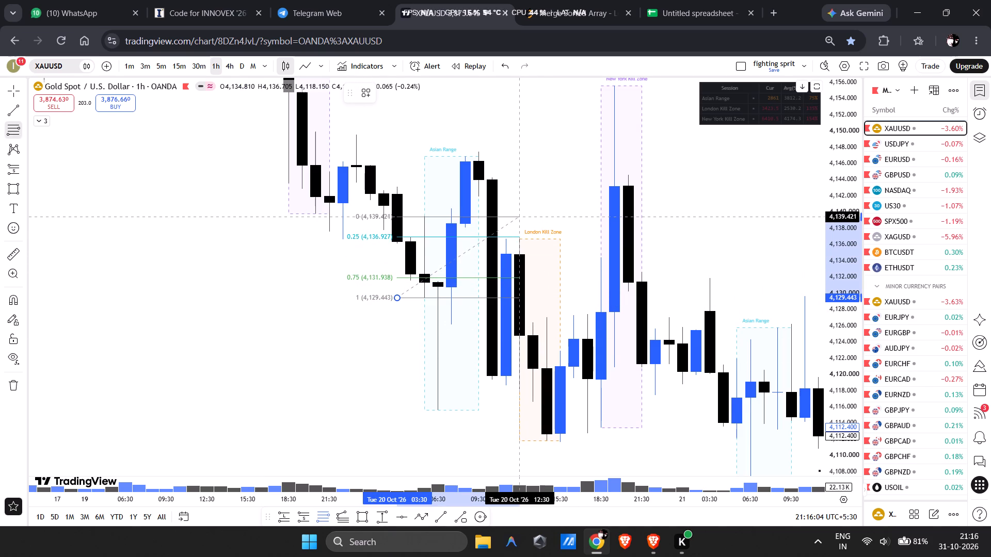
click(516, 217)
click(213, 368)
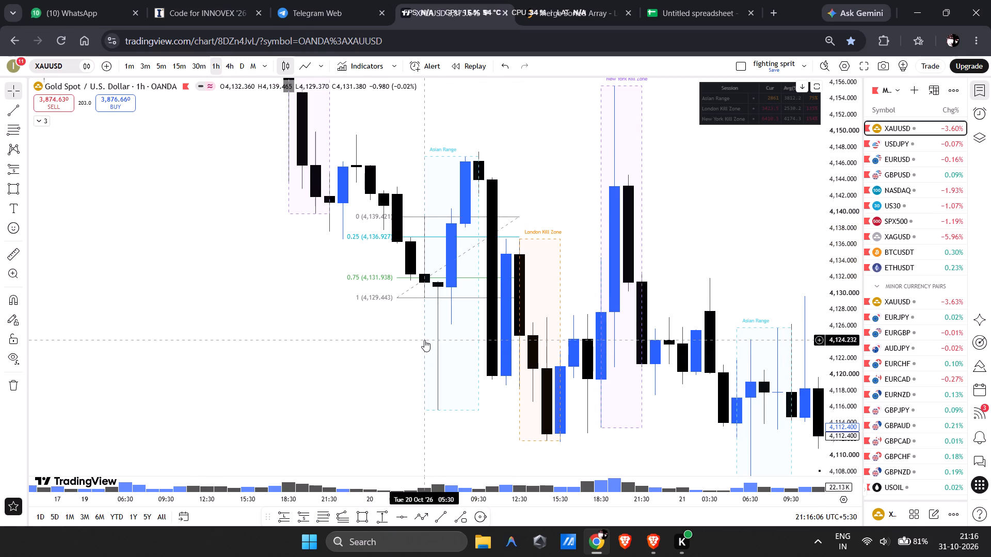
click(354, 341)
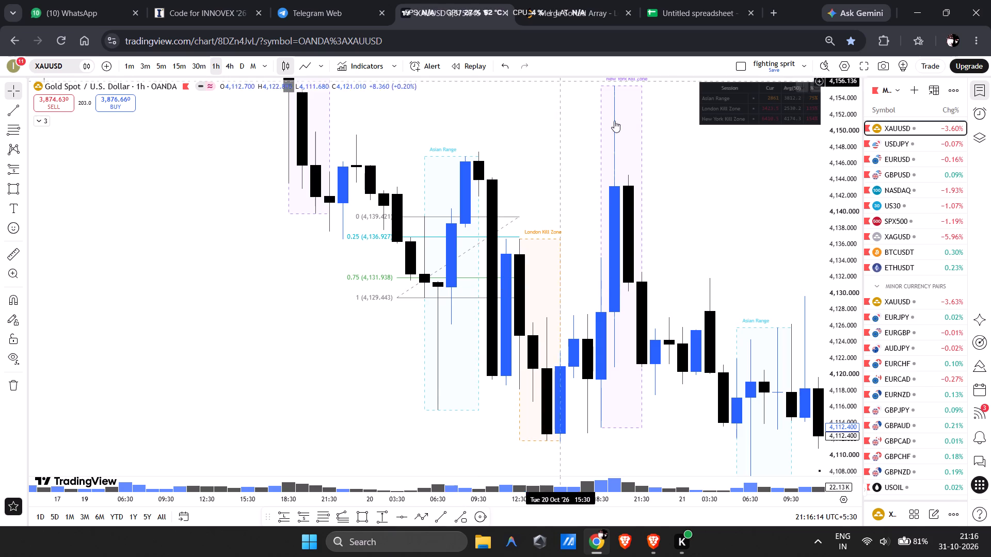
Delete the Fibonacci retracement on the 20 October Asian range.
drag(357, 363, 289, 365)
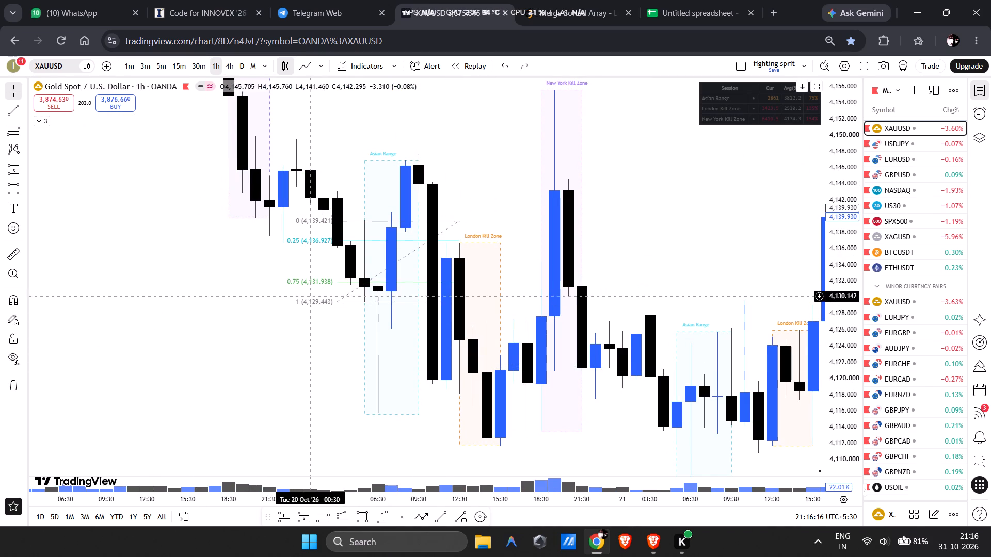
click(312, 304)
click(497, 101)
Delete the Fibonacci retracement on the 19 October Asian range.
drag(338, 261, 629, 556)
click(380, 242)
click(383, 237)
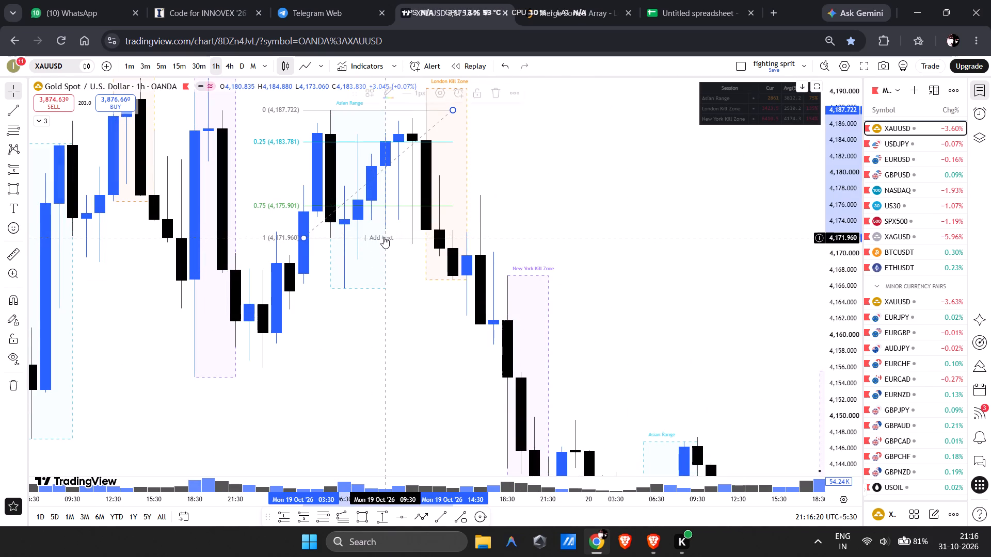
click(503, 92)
Draw a Fibonacci retracement across the 21 October Asian range, from about 4,112.2 at 04:30 to about 4,122 at 11:30.
drag(189, 317, 730, 273)
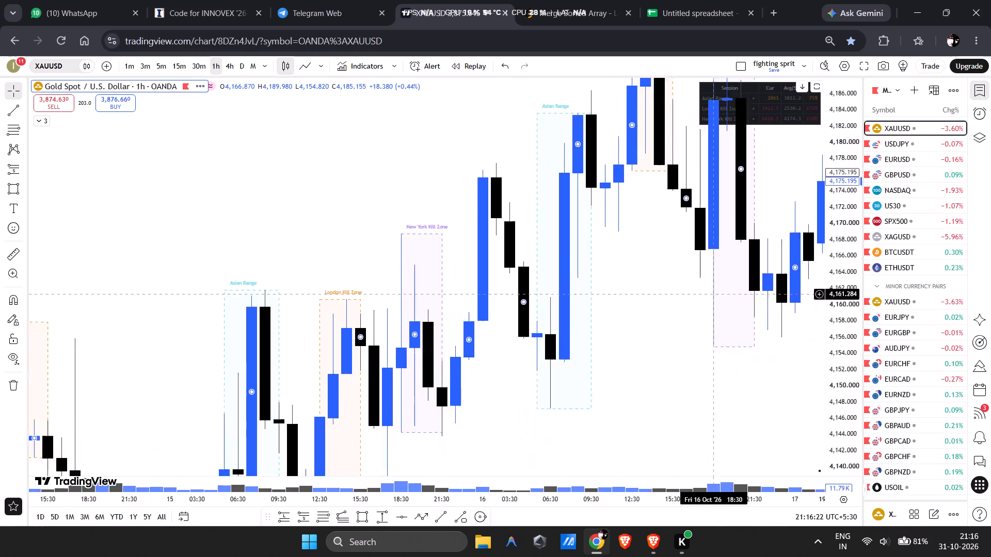
drag(730, 273, 137, 214)
drag(427, 362, 244, 240)
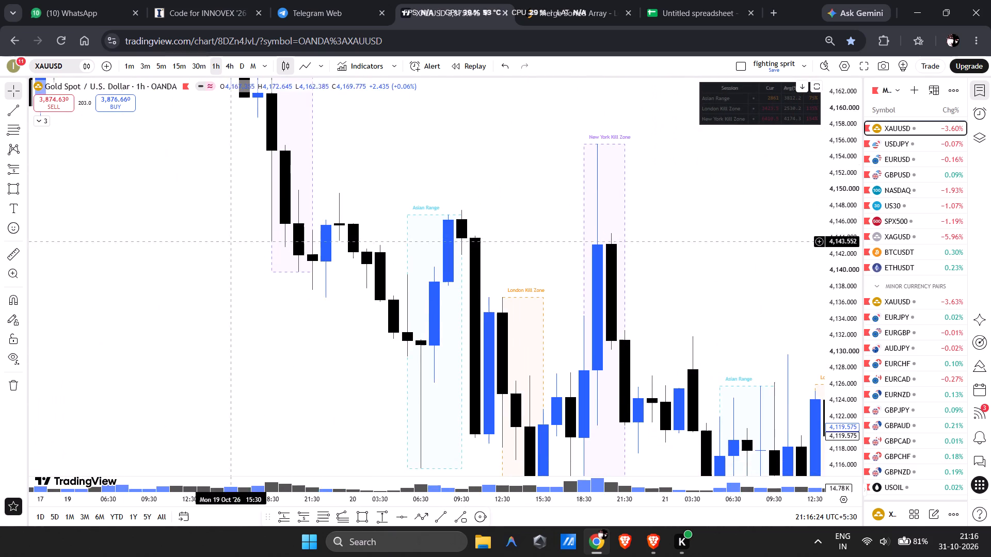
drag(354, 338, 306, 282)
drag(362, 298, 323, 272)
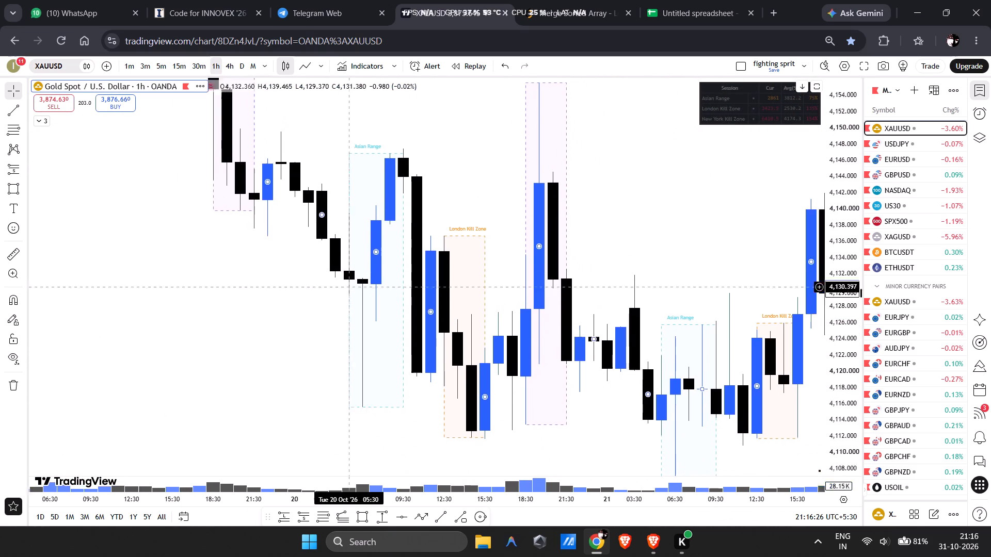
drag(323, 272, 214, 211)
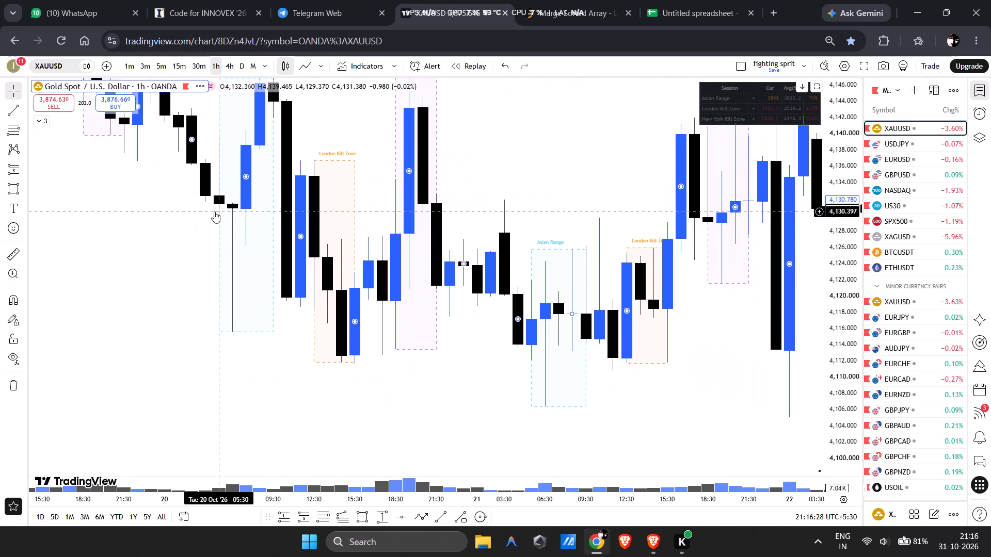
drag(404, 278, 295, 220)
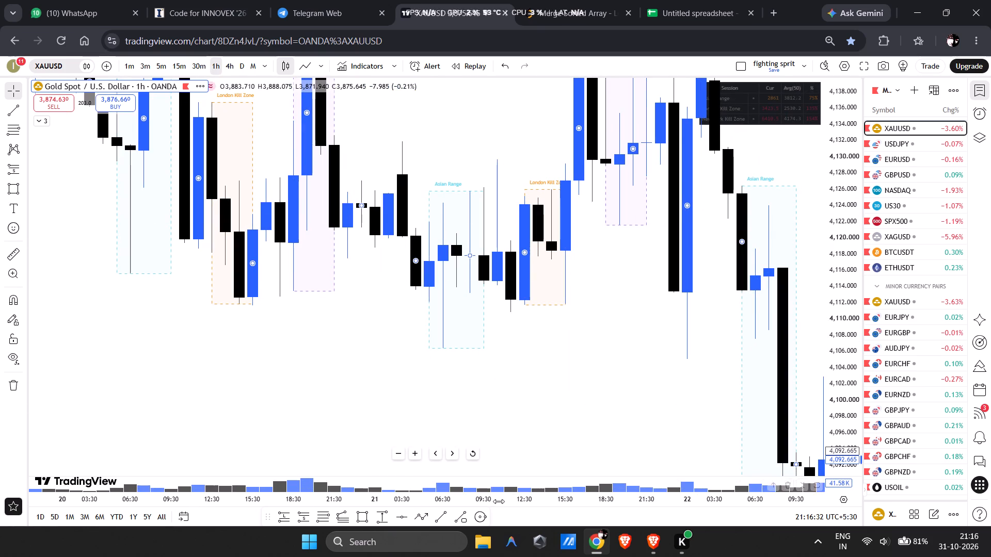
drag(499, 501, 473, 505)
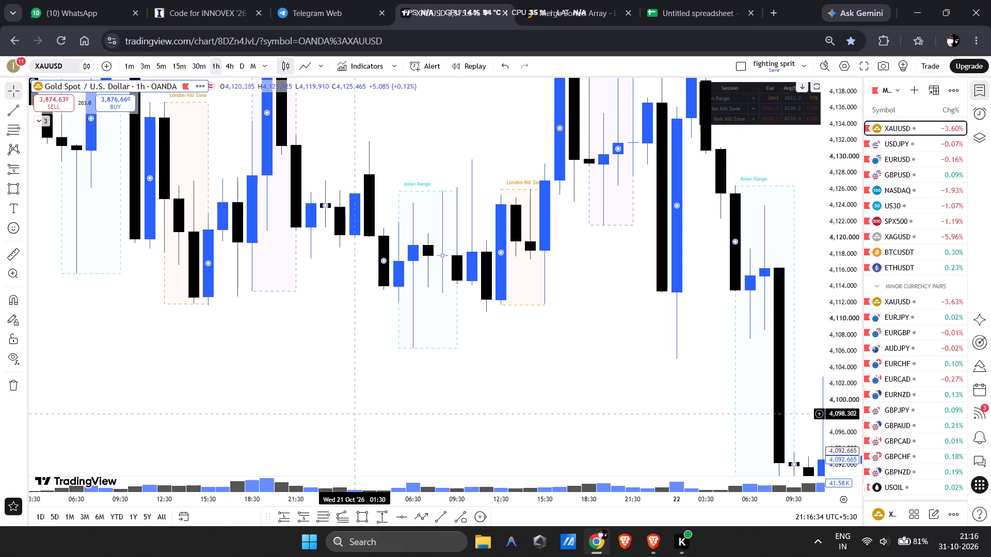
click(320, 516)
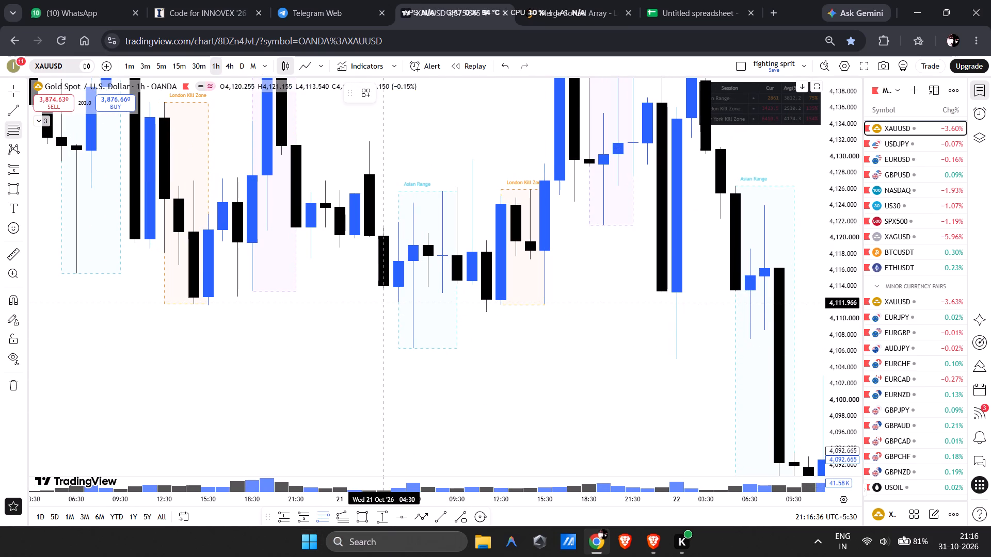
click(384, 301)
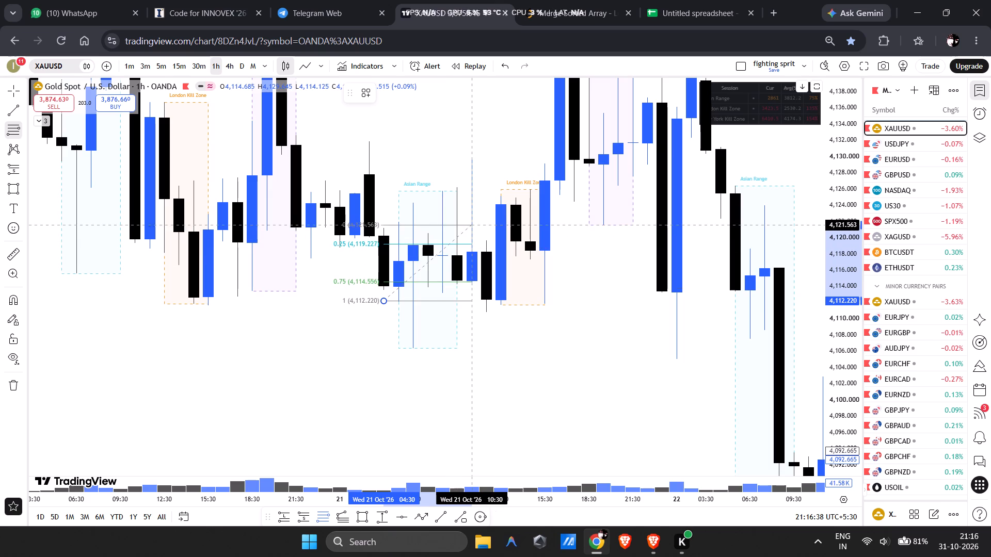
click(479, 222)
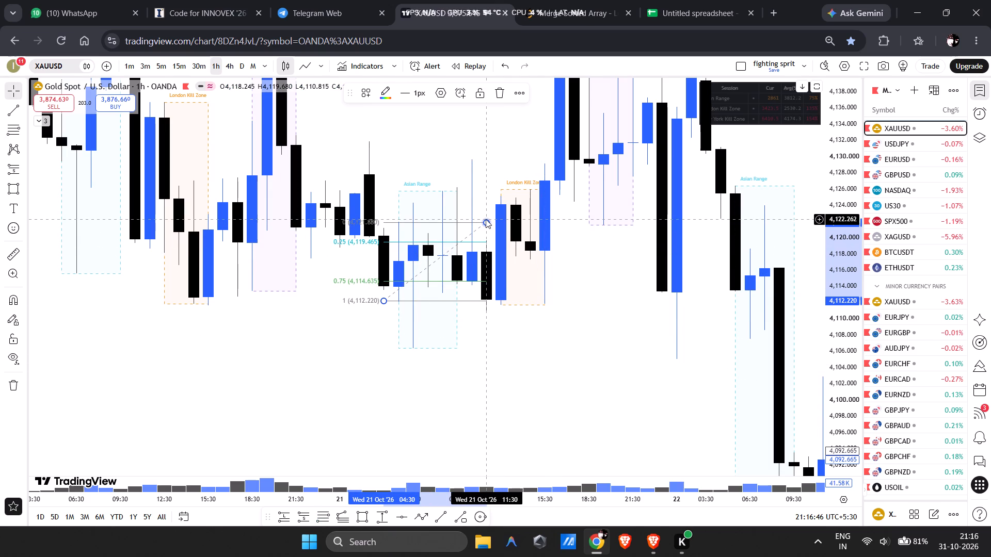
Extend the 21 October Fibonacci retracement's end point to about 13:30, inside the London kill zone.
drag(486, 224, 514, 224)
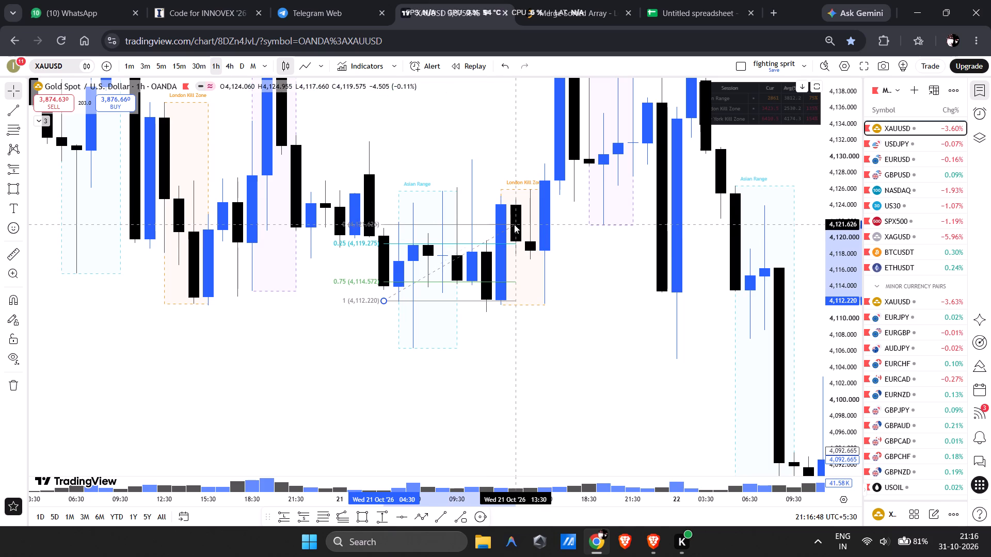
drag(514, 224, 520, 222)
click(588, 384)
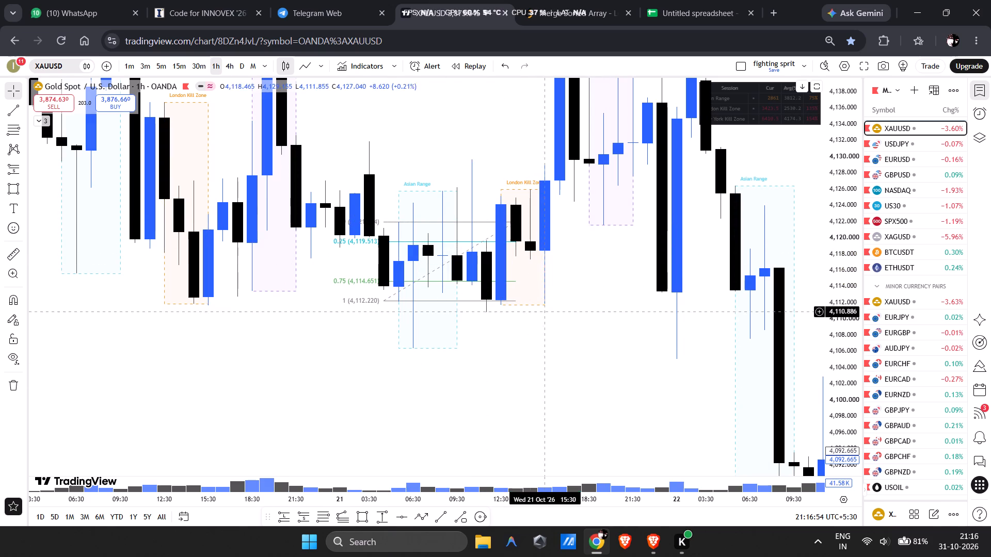
Delete the Fibonacci retracement on the 21 October Asian range.
drag(578, 264, 556, 300)
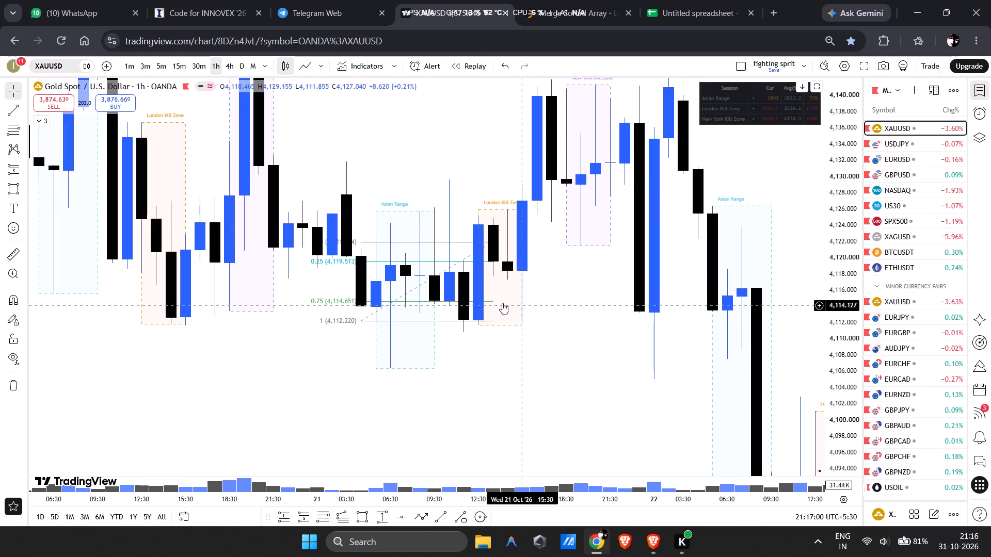
click(405, 319)
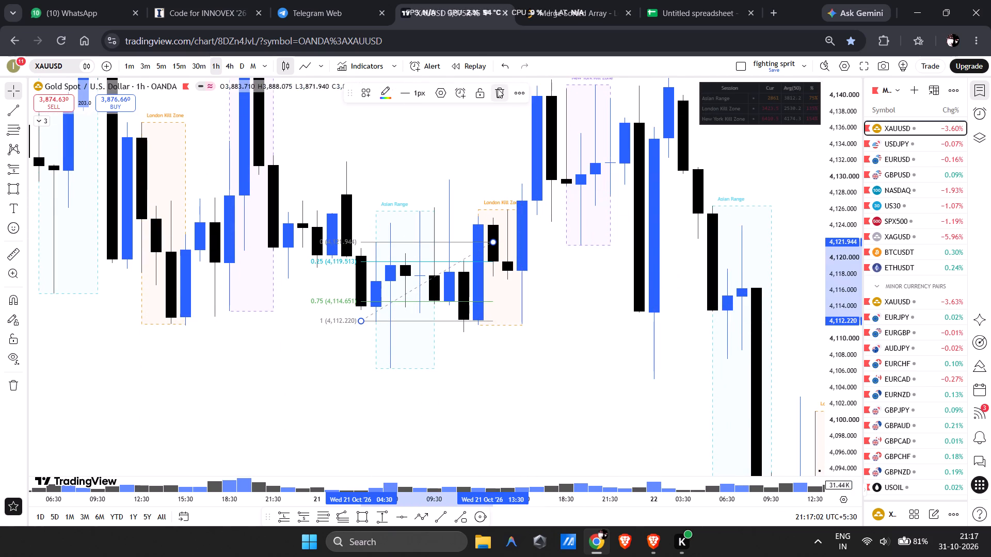
click(498, 89)
Examine the price action through the 22 October Asian, London and New York sessions and into the 23 October Asian range.
drag(653, 293, 351, 167)
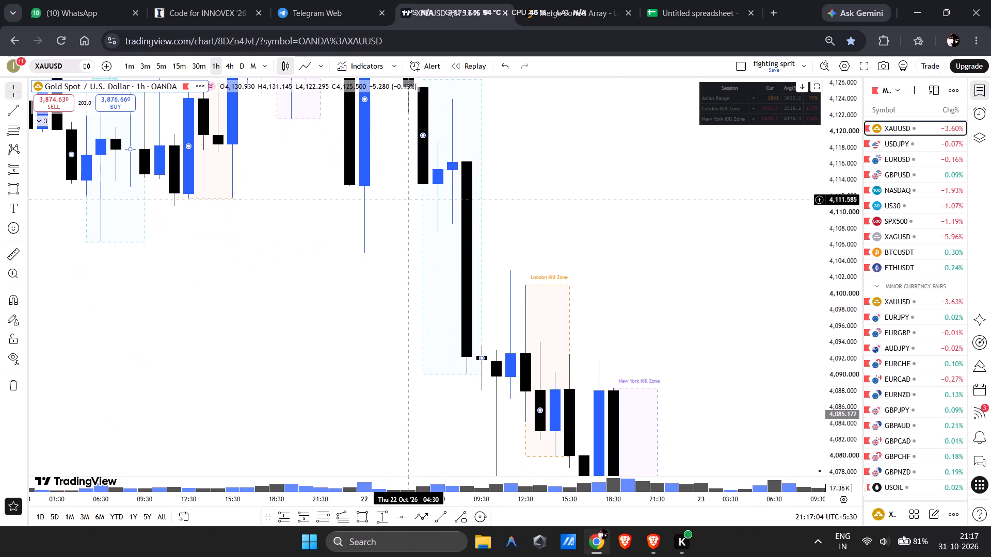
drag(423, 201, 407, 305)
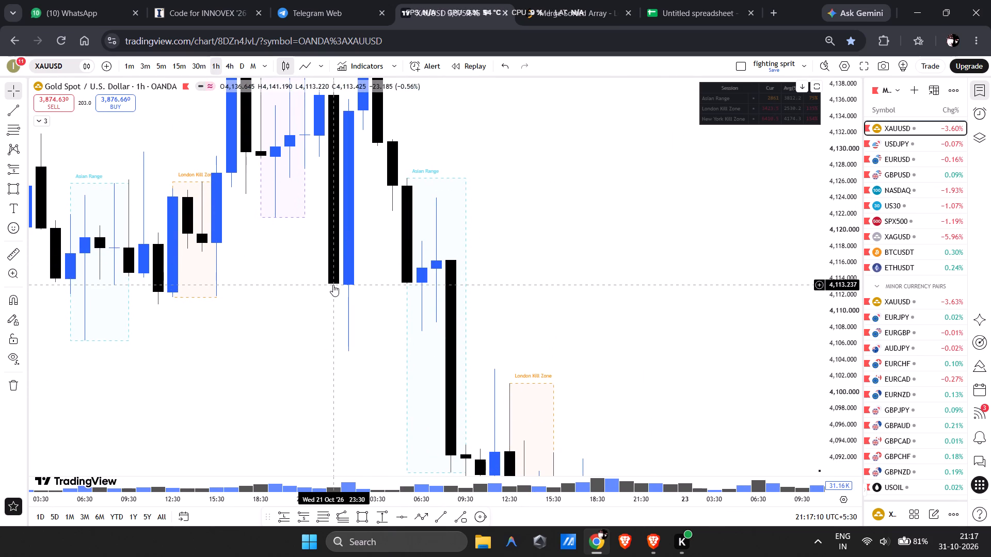
drag(334, 283, 311, 265)
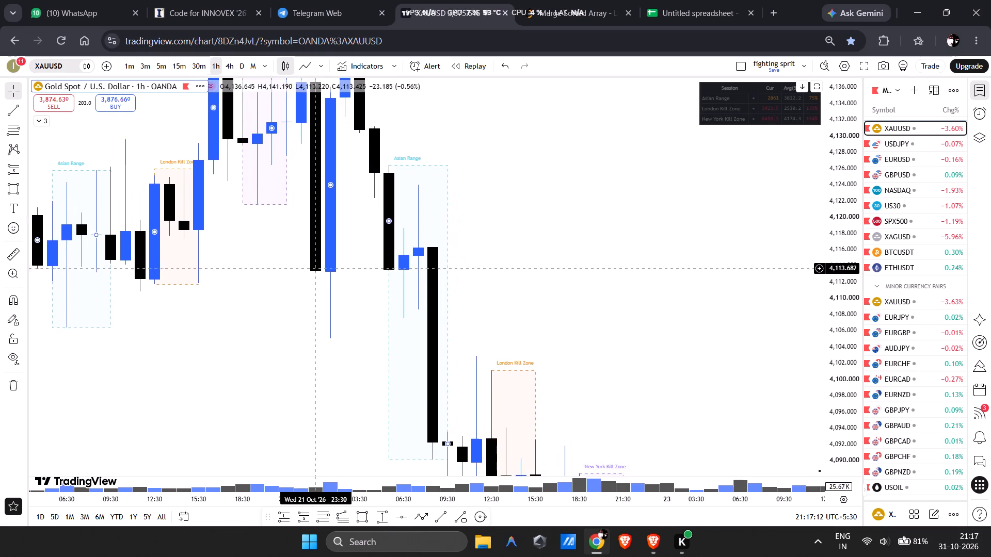
drag(311, 265, 79, 94)
drag(202, 349, 254, 202)
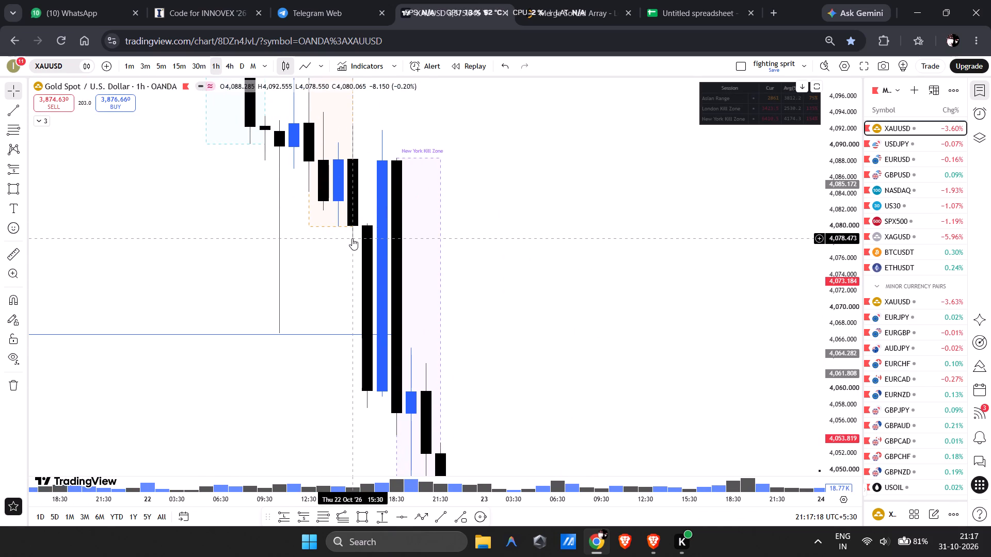
drag(438, 283, 379, 224)
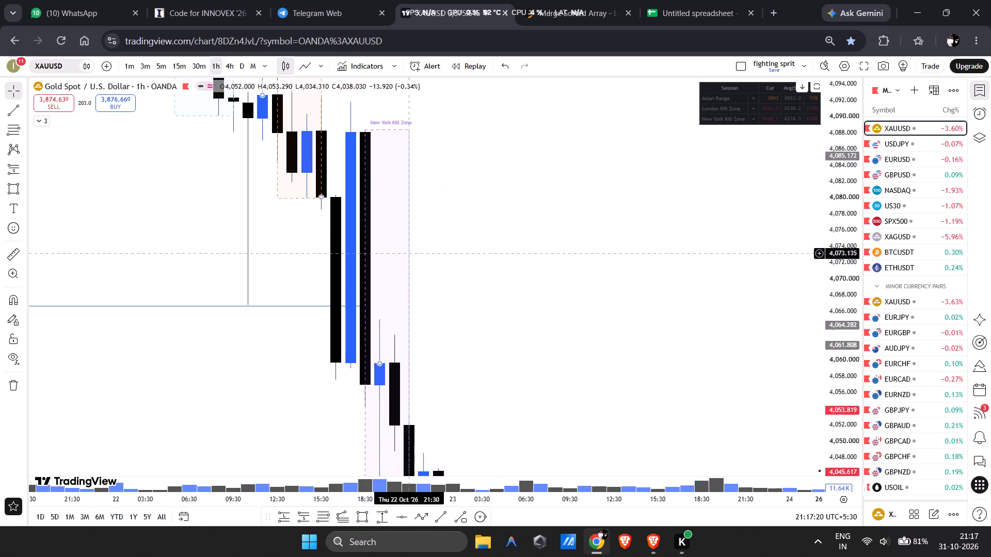
drag(379, 224, 333, 152)
drag(365, 340, 334, 98)
drag(360, 292, 310, 127)
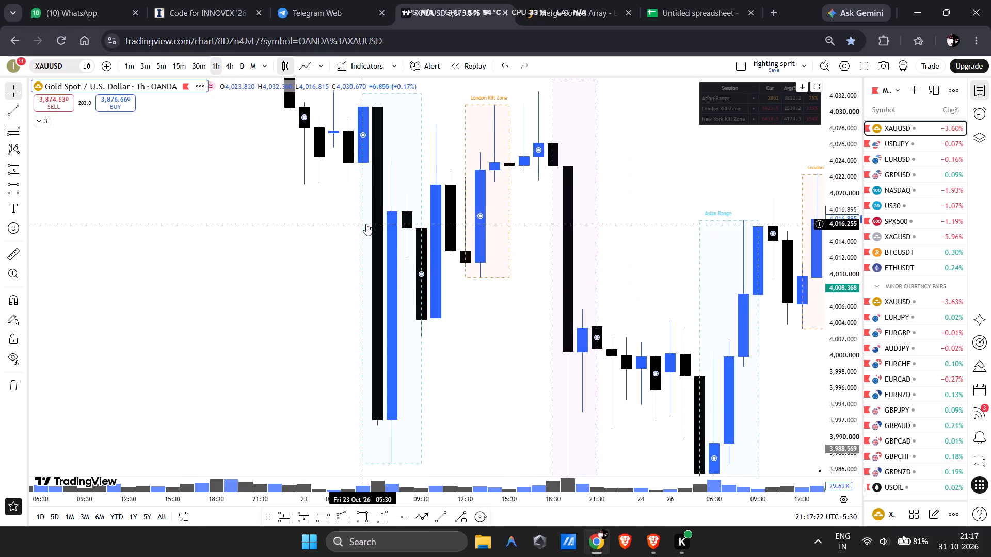
drag(366, 224, 392, 354)
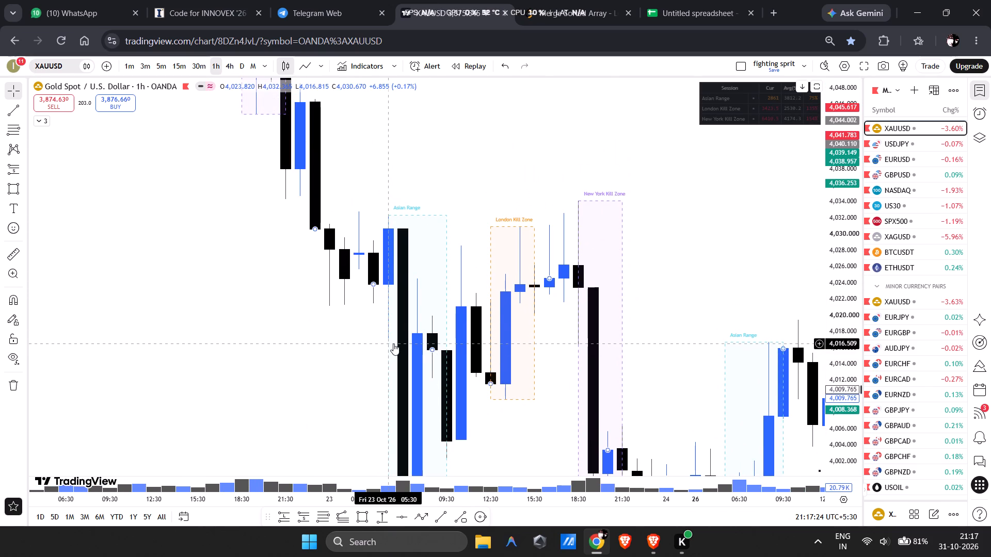
Draw a Fibonacci retracement across the 23 October Asian range, from about 4,017 at 03:30 to about 4,032.3 at 15:30.
drag(395, 499, 334, 512)
drag(167, 375, 389, 389)
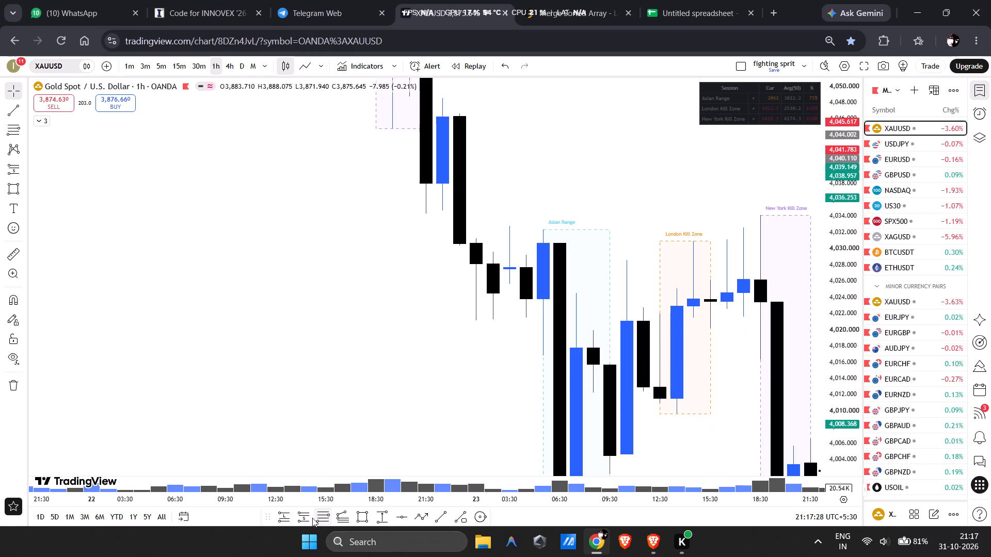
click(329, 520)
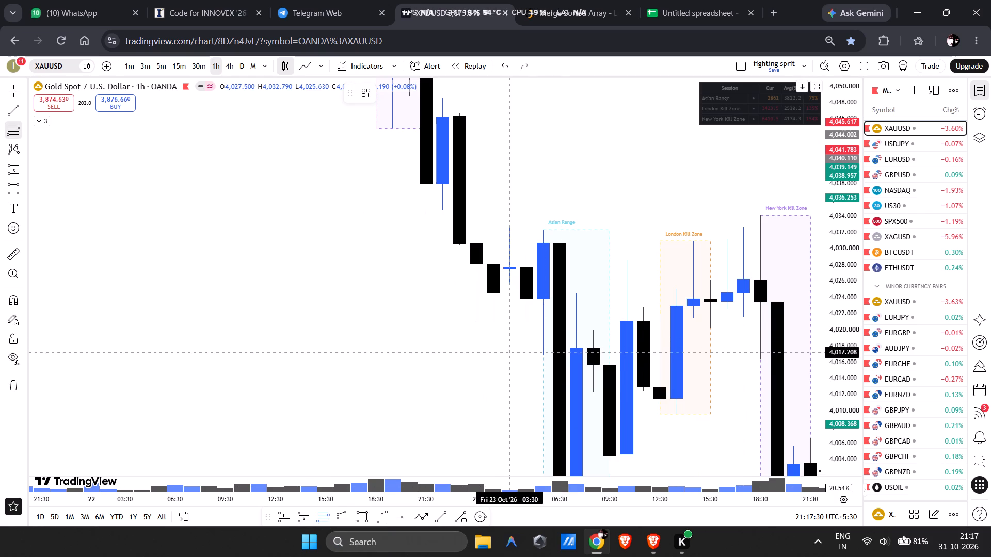
click(515, 354)
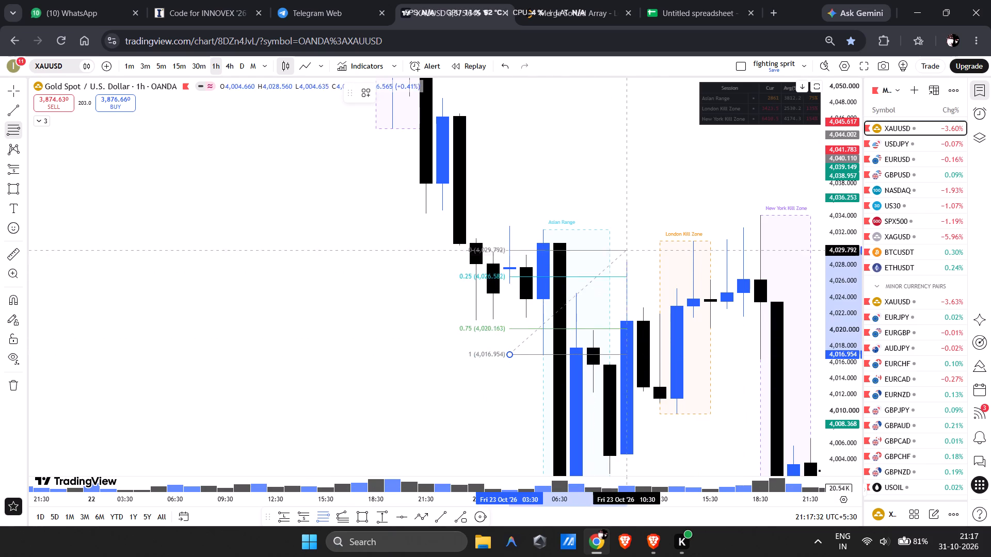
click(704, 230)
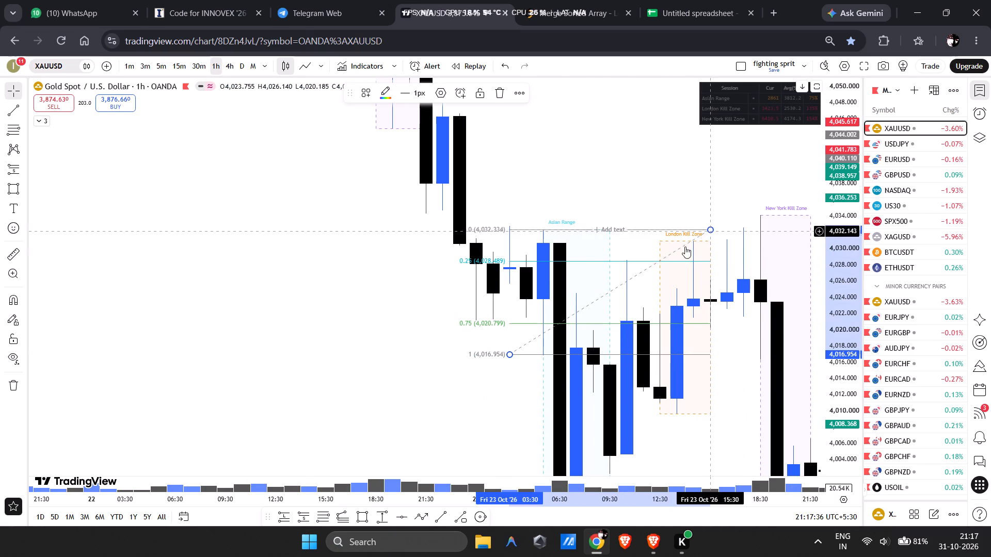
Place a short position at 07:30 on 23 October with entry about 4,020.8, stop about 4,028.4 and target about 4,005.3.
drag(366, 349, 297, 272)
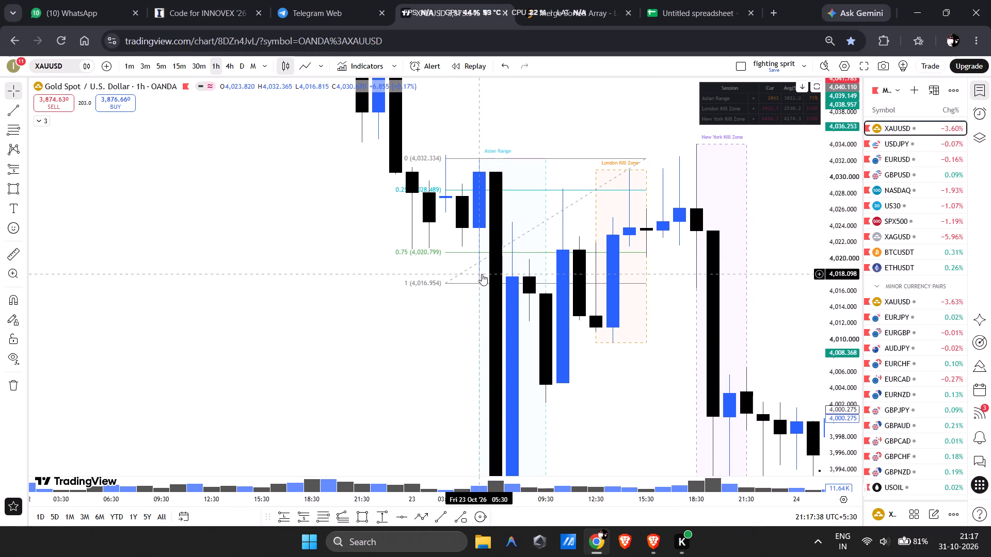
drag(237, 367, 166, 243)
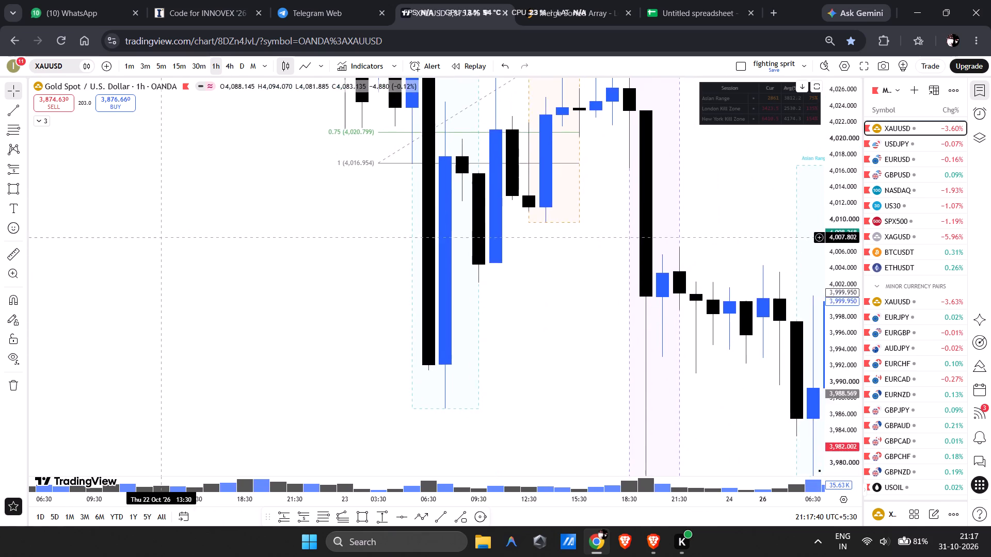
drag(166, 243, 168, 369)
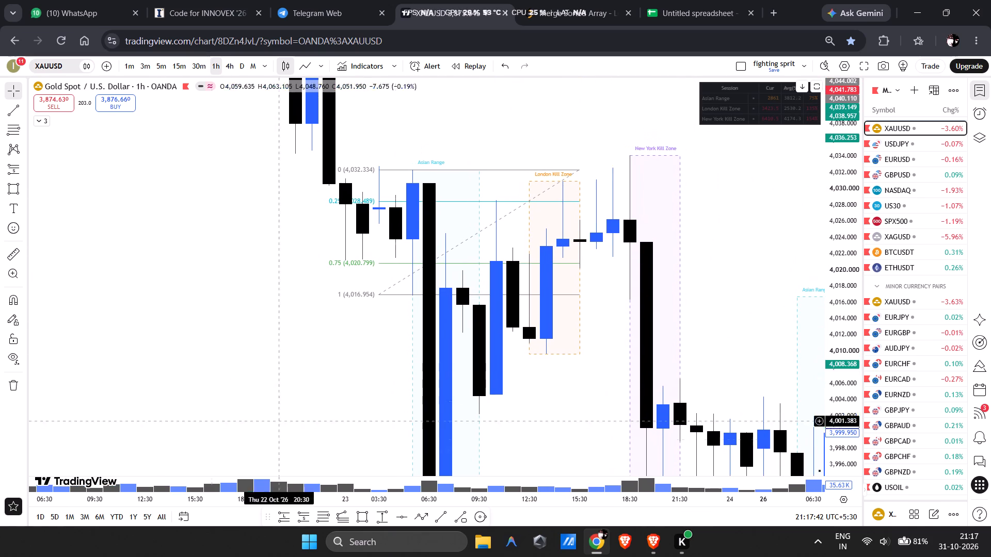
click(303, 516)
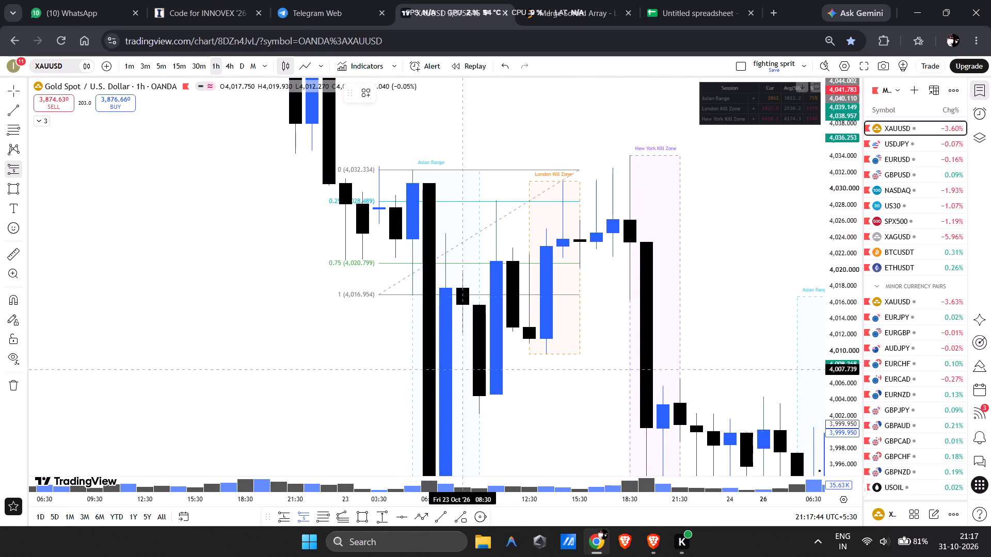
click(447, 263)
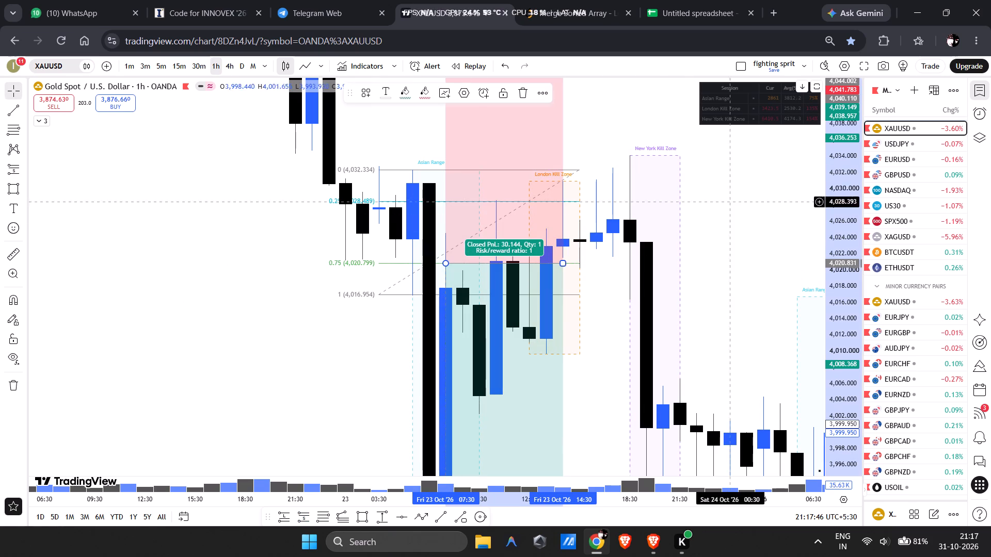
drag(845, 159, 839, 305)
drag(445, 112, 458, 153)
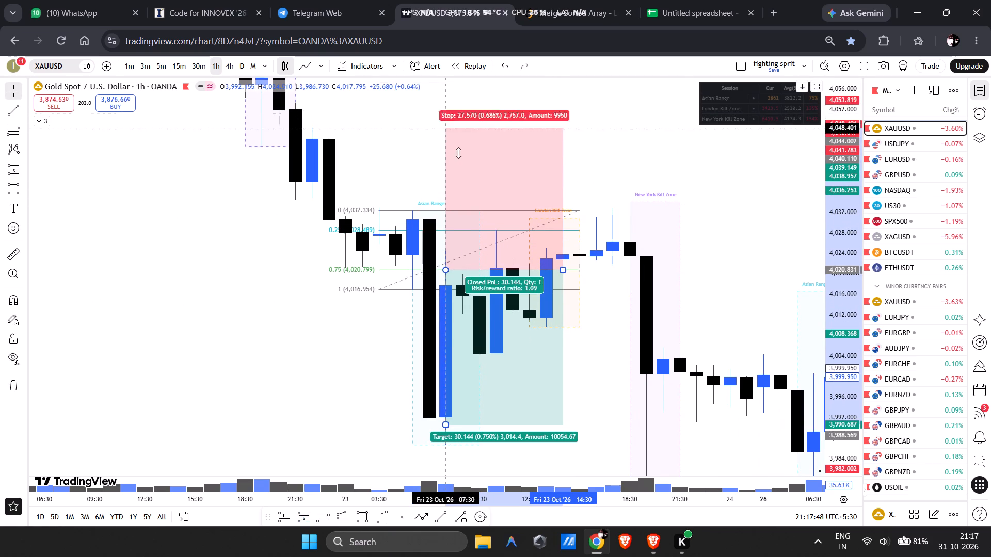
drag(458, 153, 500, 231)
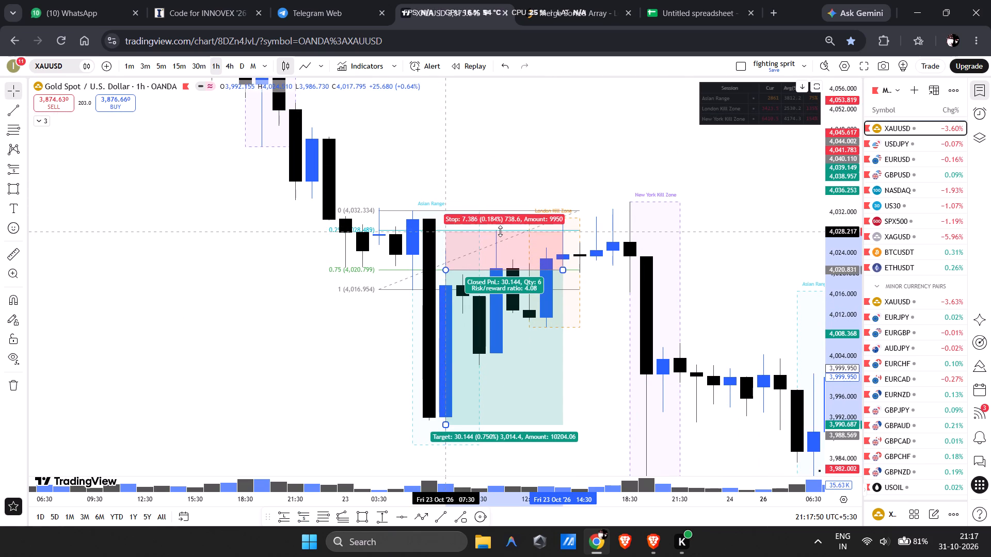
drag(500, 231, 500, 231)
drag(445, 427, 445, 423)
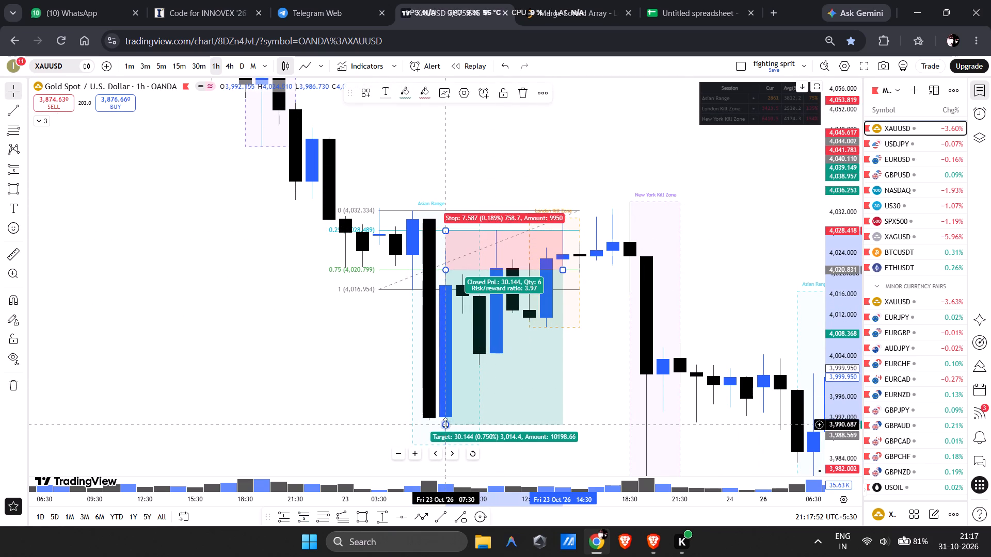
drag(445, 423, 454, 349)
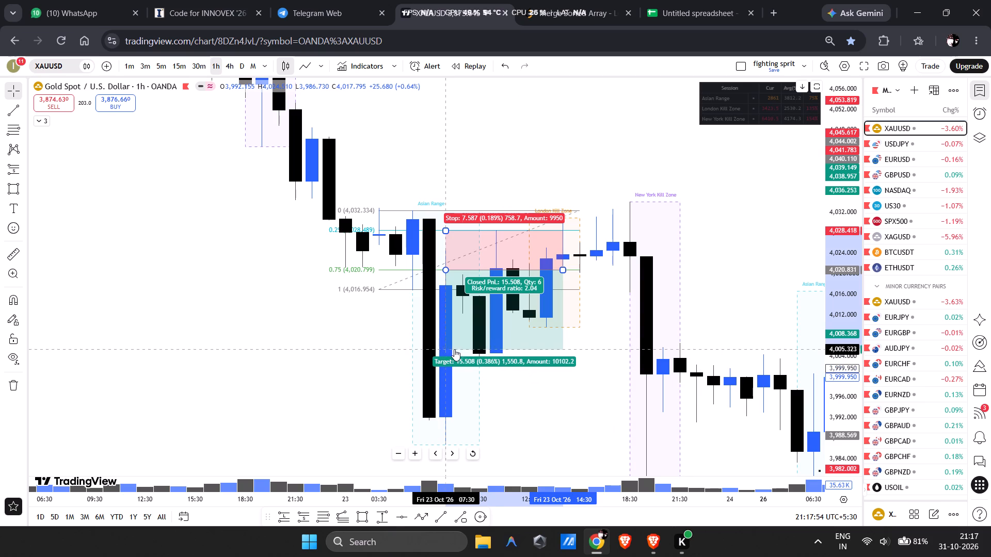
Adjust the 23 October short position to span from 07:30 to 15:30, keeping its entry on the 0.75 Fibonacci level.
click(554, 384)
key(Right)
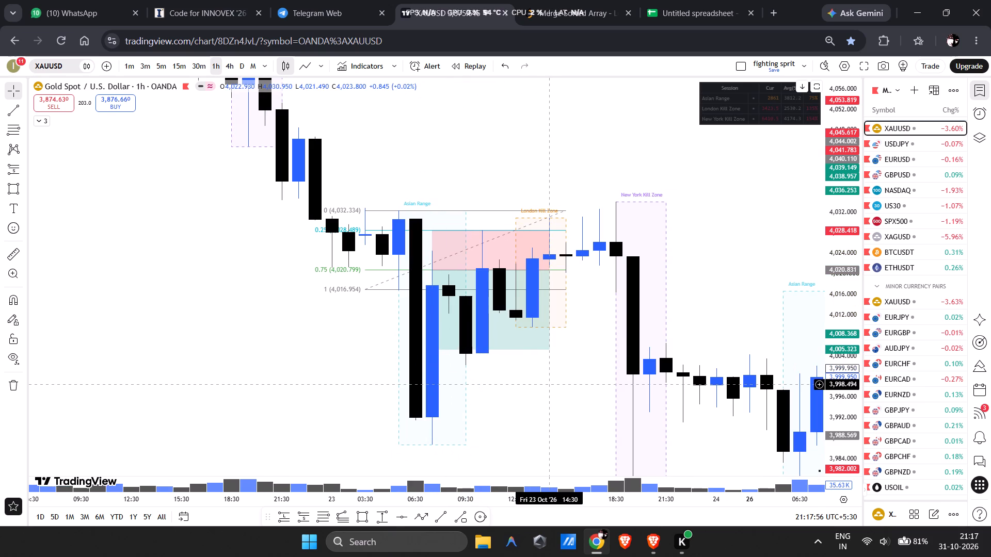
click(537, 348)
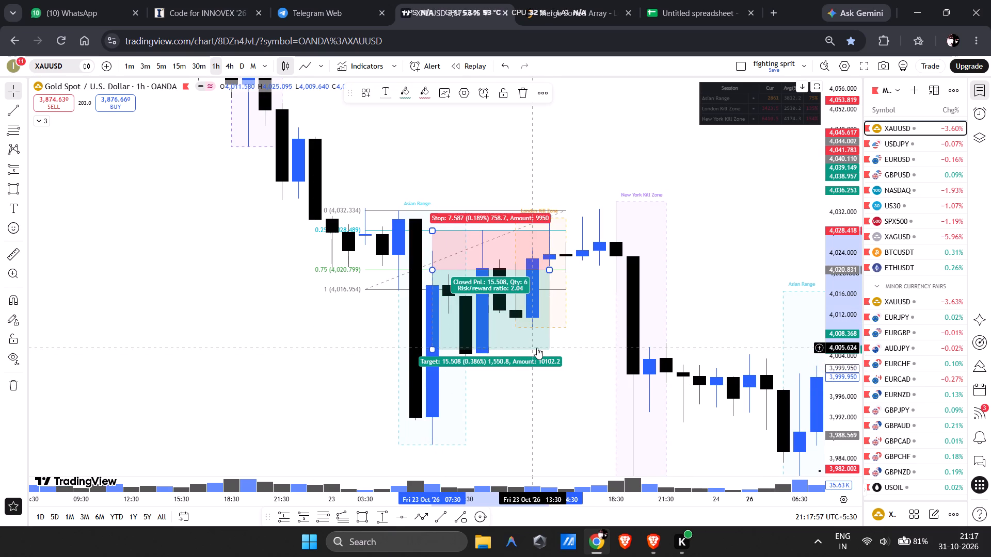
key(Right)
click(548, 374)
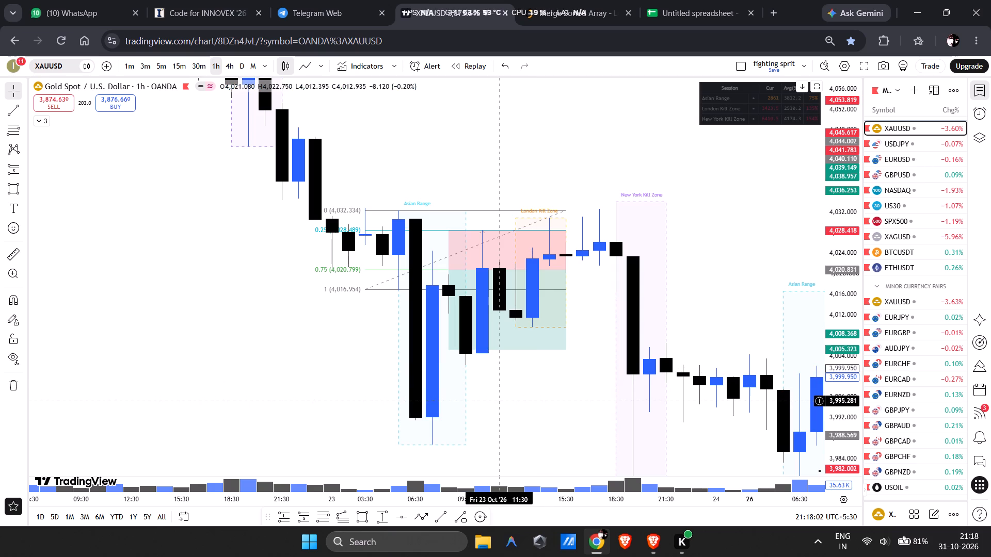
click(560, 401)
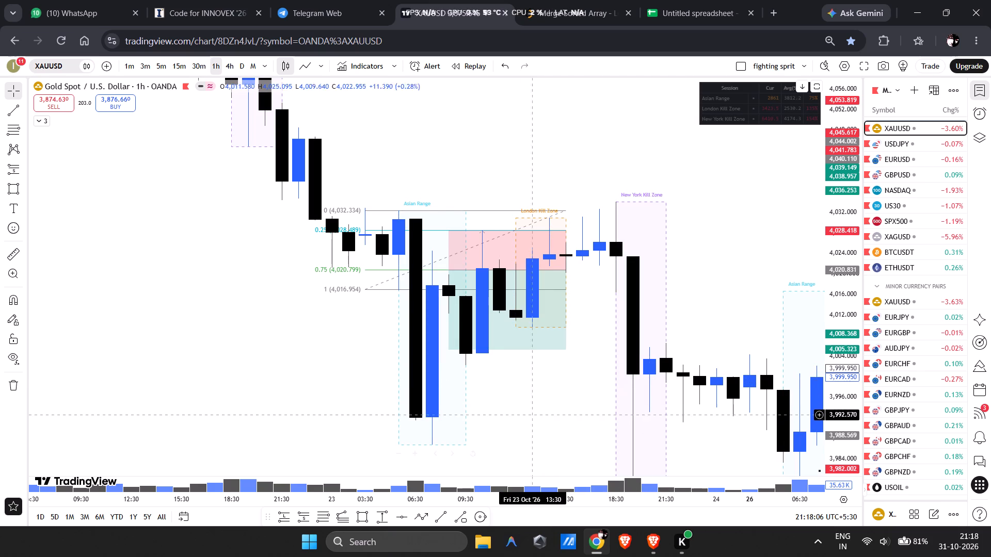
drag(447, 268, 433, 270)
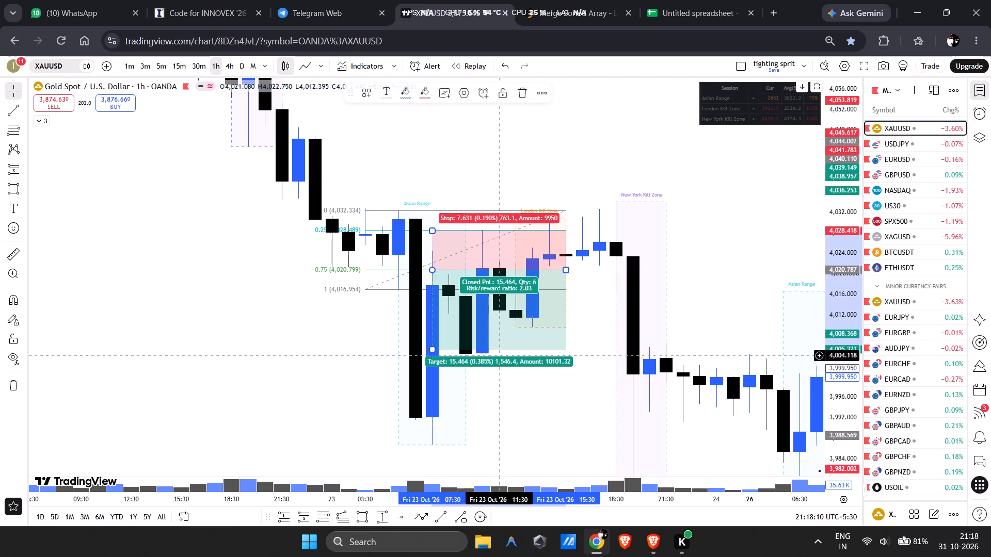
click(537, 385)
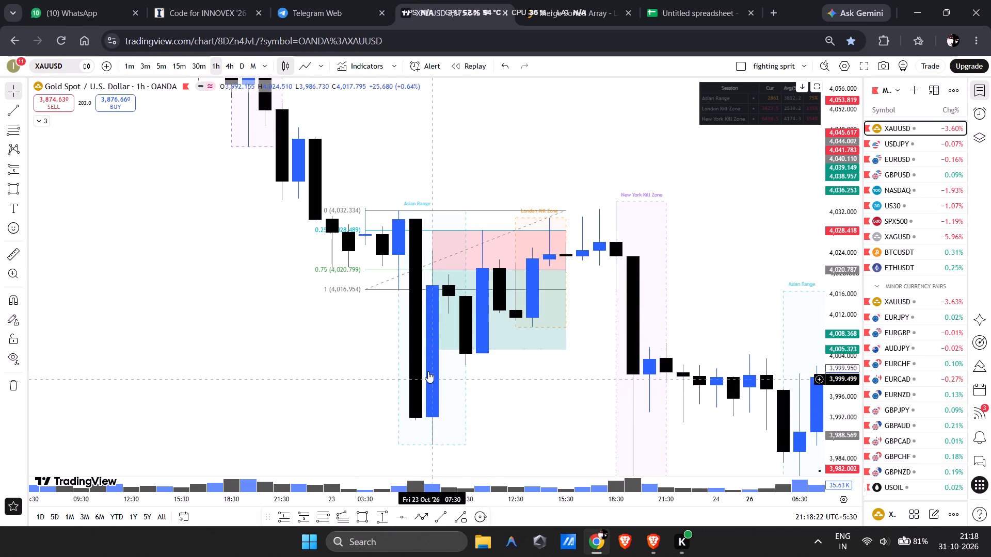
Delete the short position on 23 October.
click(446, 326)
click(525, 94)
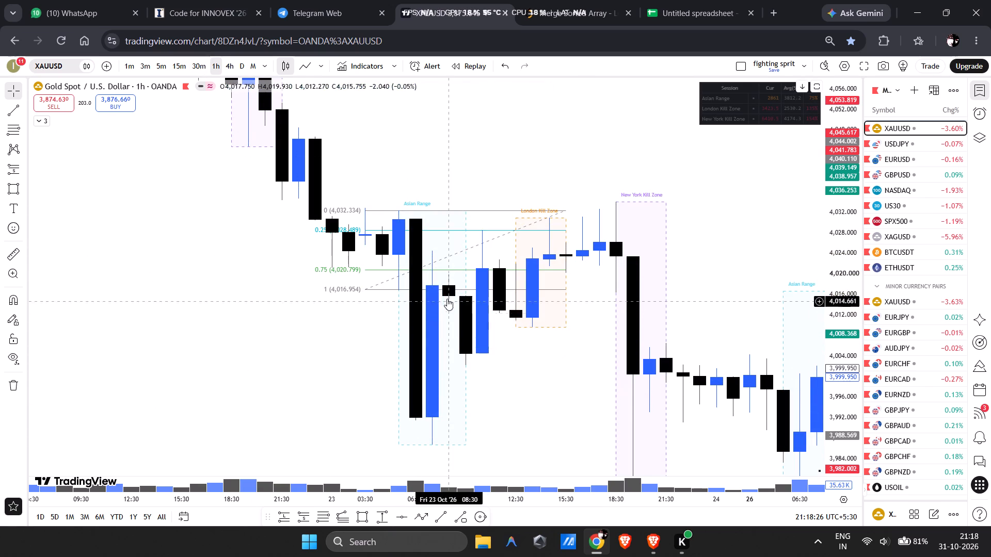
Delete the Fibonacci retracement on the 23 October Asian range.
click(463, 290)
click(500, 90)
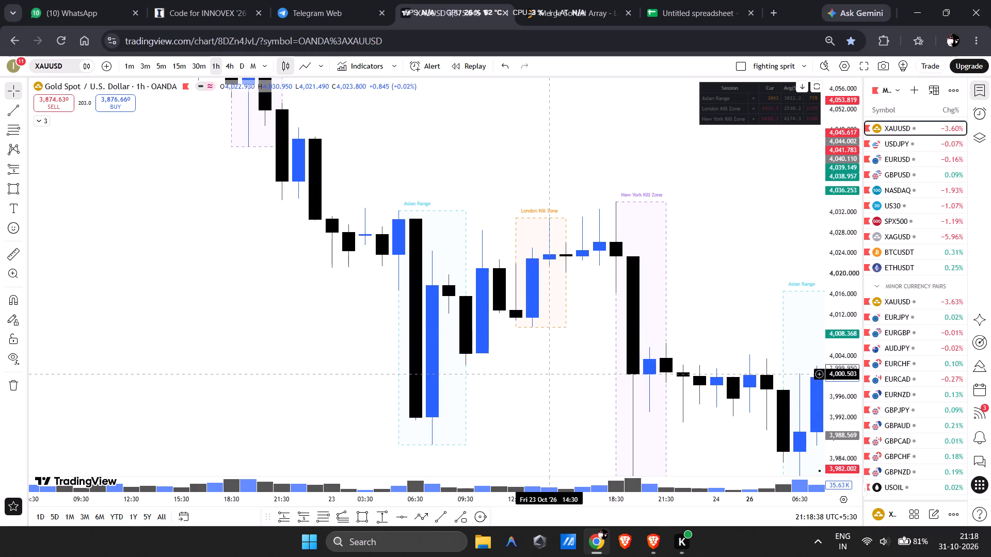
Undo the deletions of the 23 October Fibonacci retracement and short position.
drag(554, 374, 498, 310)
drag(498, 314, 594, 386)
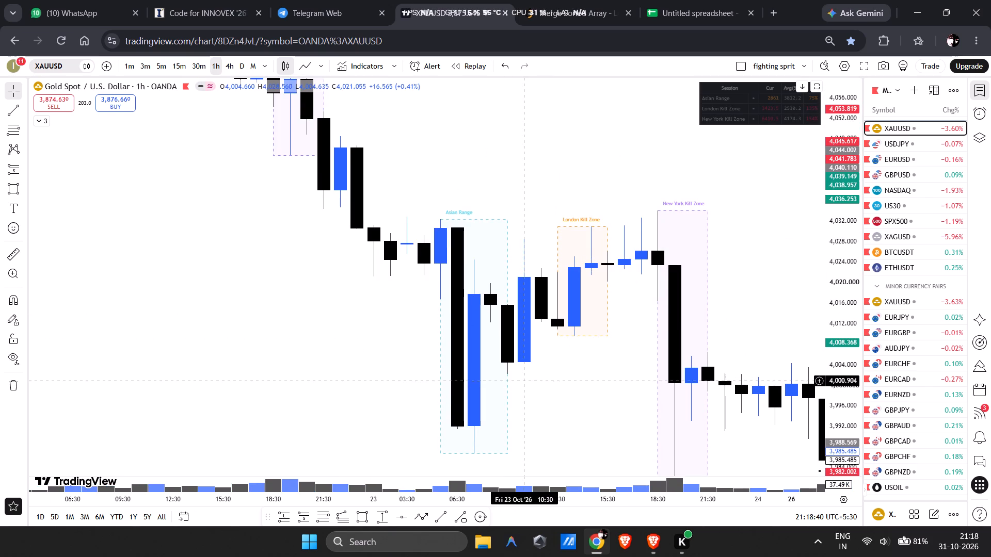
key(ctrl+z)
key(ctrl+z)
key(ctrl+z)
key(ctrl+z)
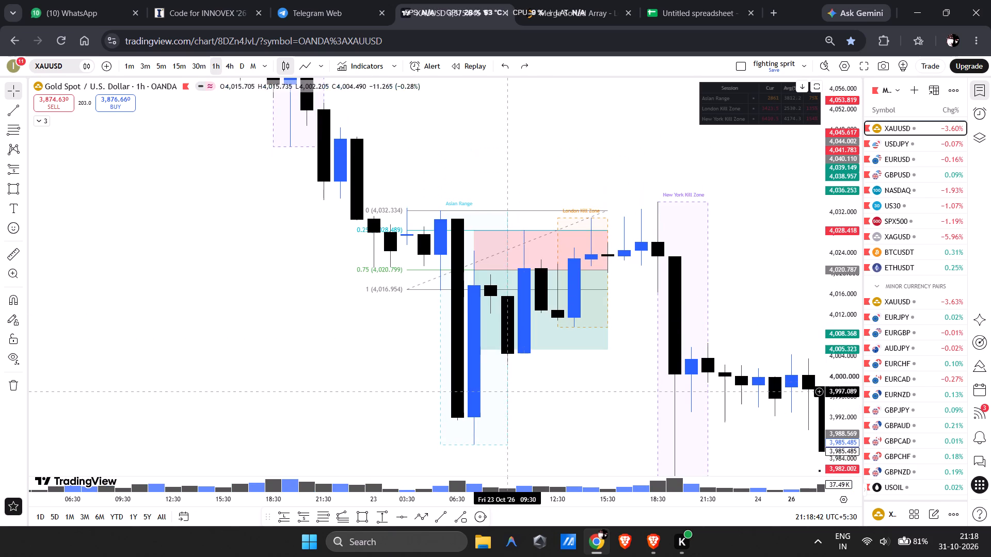
Switch the XAUUSD chart to the 15-minute timeframe.
click(174, 64)
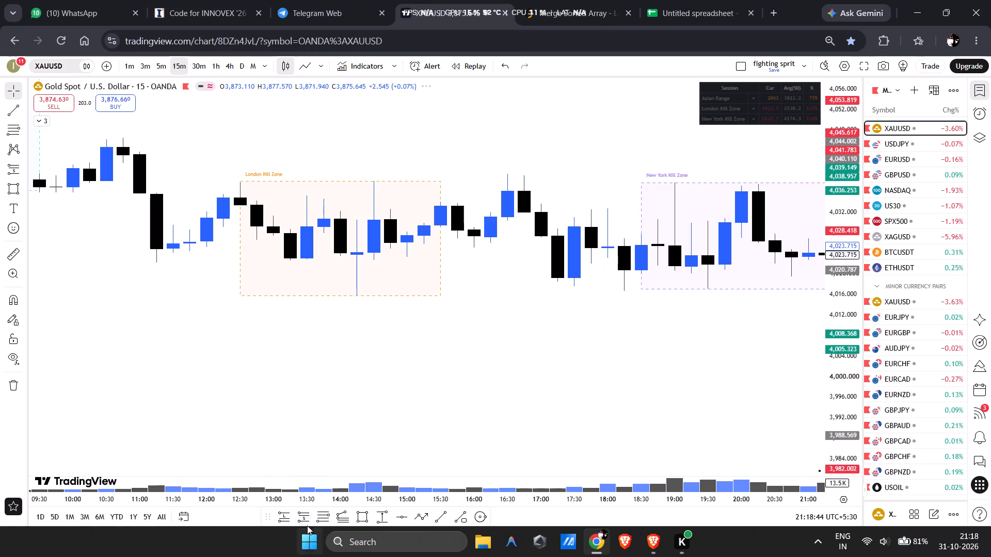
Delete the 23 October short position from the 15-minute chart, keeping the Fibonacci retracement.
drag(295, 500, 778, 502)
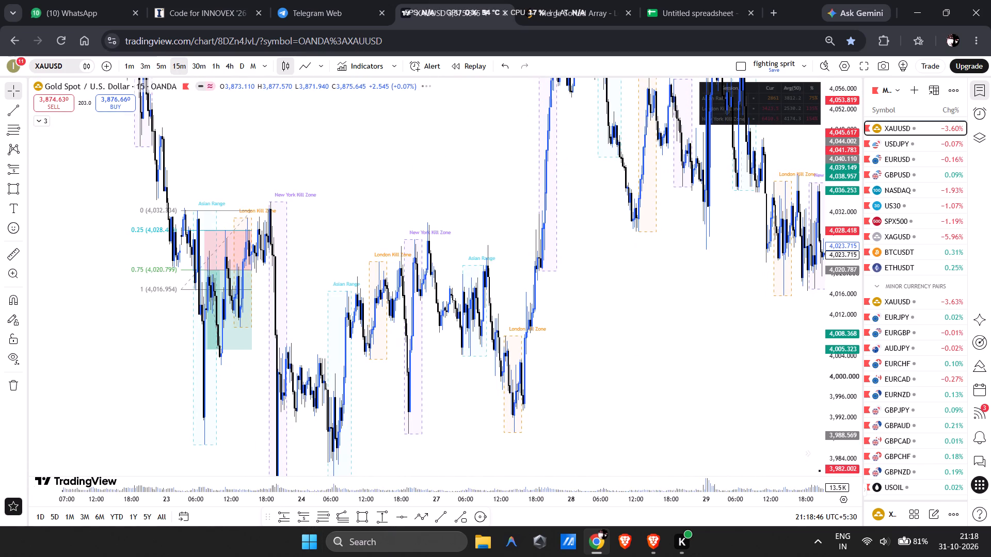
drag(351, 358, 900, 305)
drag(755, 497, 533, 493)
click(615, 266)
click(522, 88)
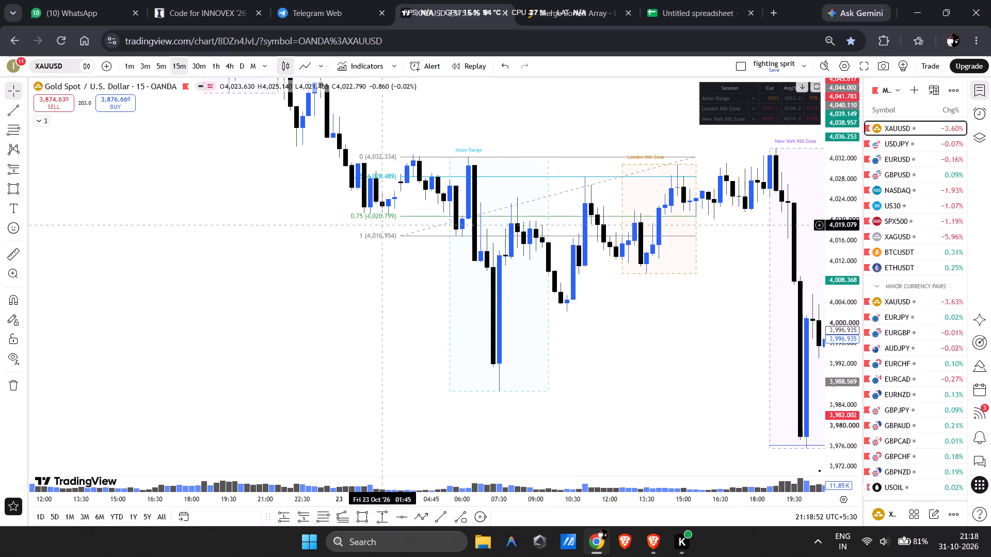
Delete the 23 October Fibonacci retracement from the 15-minute chart.
click(388, 219)
click(493, 96)
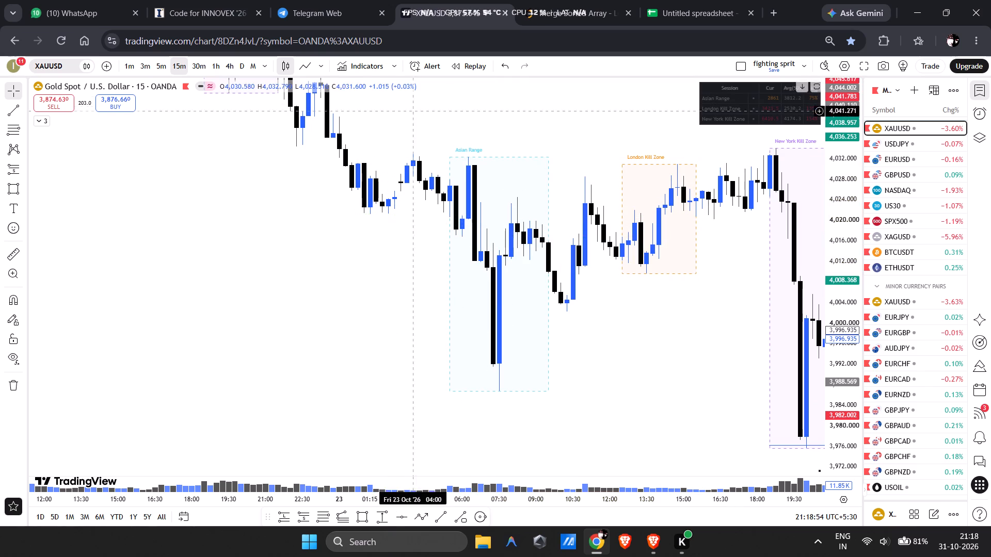
Switch the XAUUSD chart to the 1-hour timeframe.
click(218, 64)
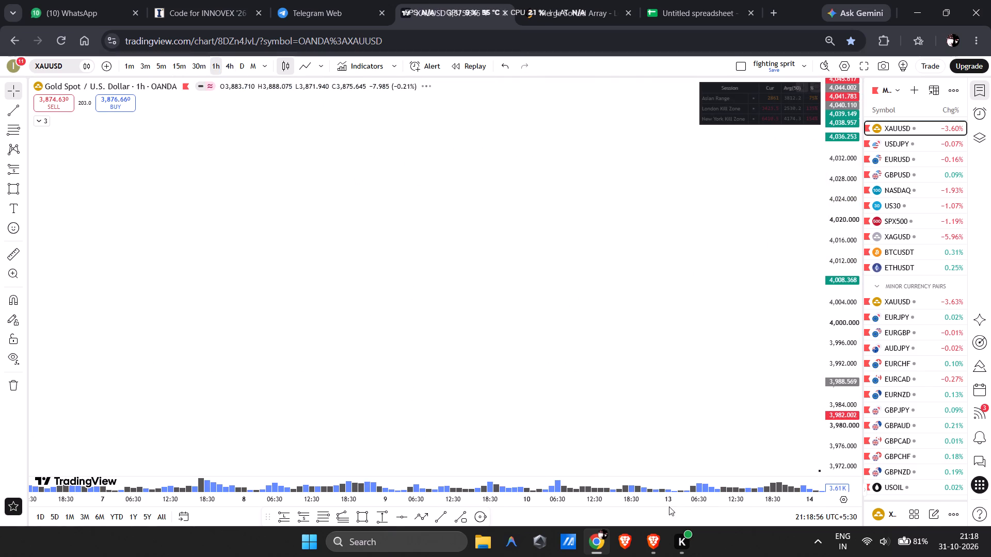
Examine the 1-hour price action and session ranges from mid-October to 30 October, returning to the 23–27 October sessions.
drag(673, 502, 595, 470)
drag(849, 128, 833, 321)
drag(588, 234, 613, 468)
drag(563, 226, 579, 556)
drag(739, 401, 0, 165)
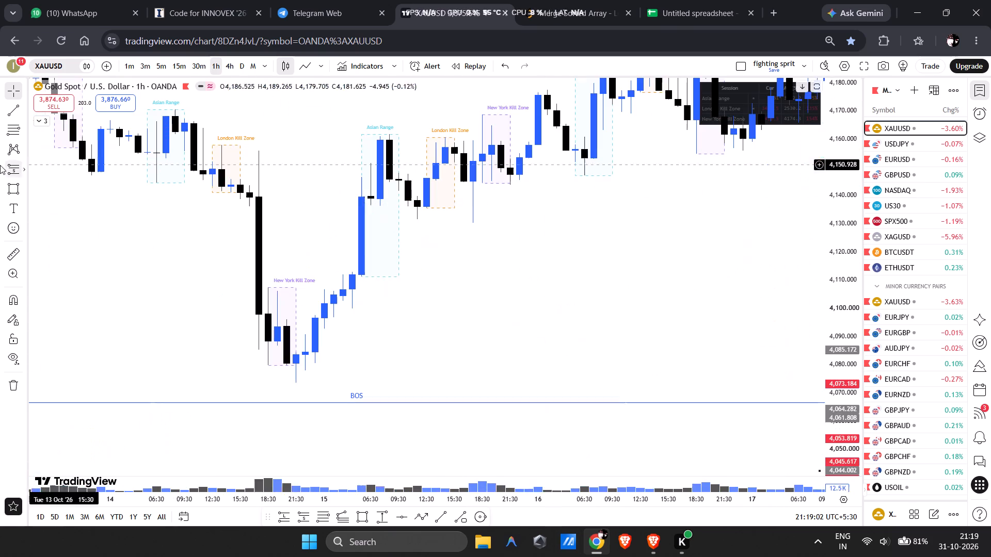
drag(522, 242, 90, 391)
drag(617, 336, 98, 177)
drag(705, 293, 190, 113)
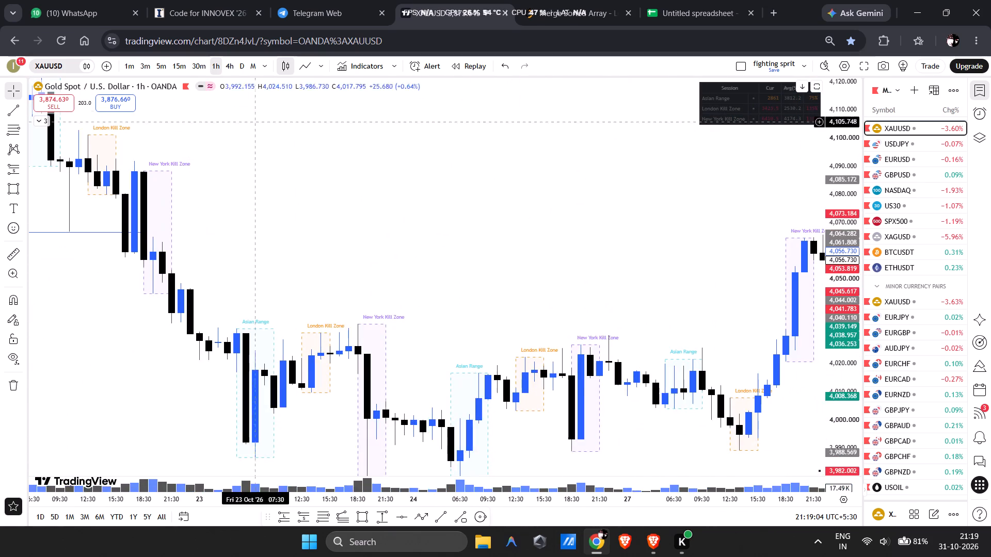
drag(495, 318, 0, 198)
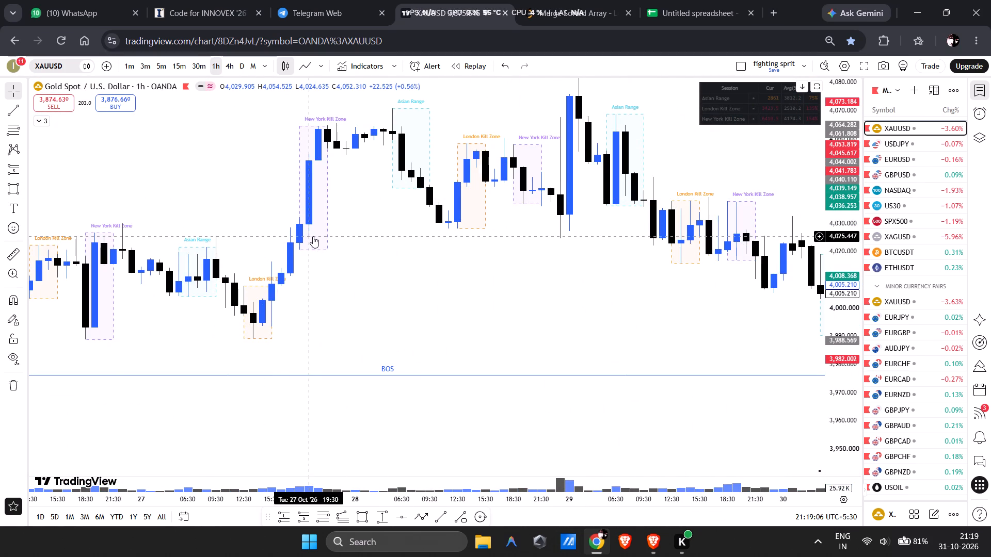
drag(225, 202, 541, 188)
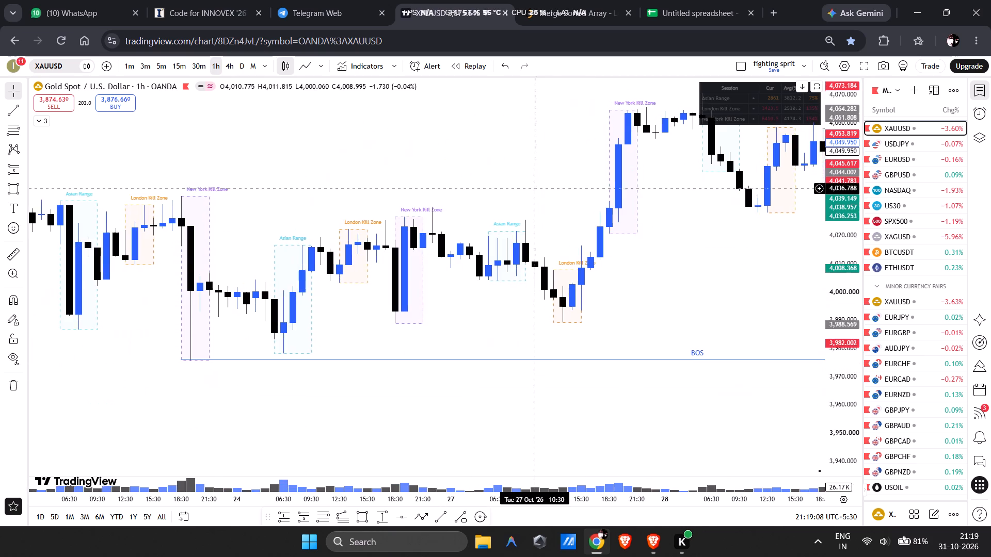
drag(541, 188, 542, 188)
drag(497, 204, 785, 249)
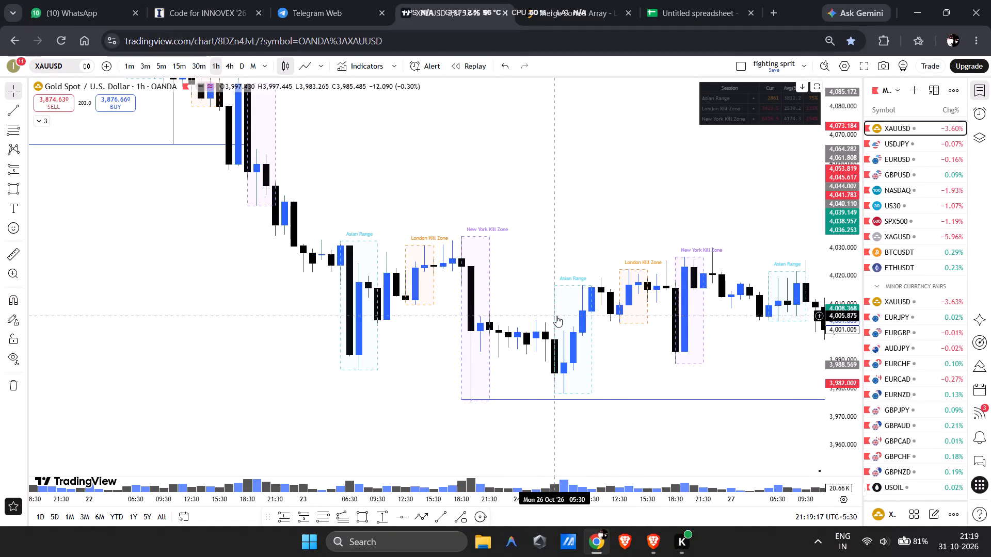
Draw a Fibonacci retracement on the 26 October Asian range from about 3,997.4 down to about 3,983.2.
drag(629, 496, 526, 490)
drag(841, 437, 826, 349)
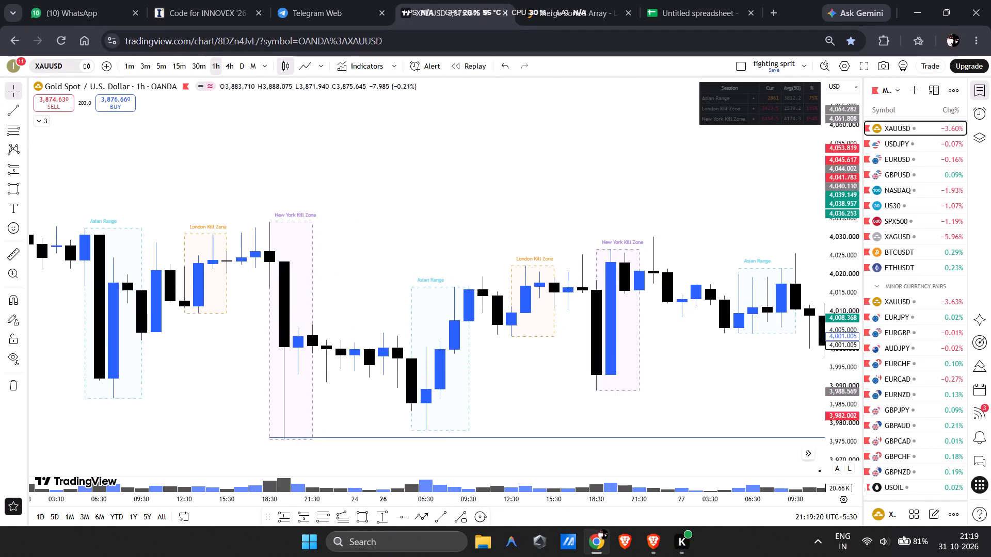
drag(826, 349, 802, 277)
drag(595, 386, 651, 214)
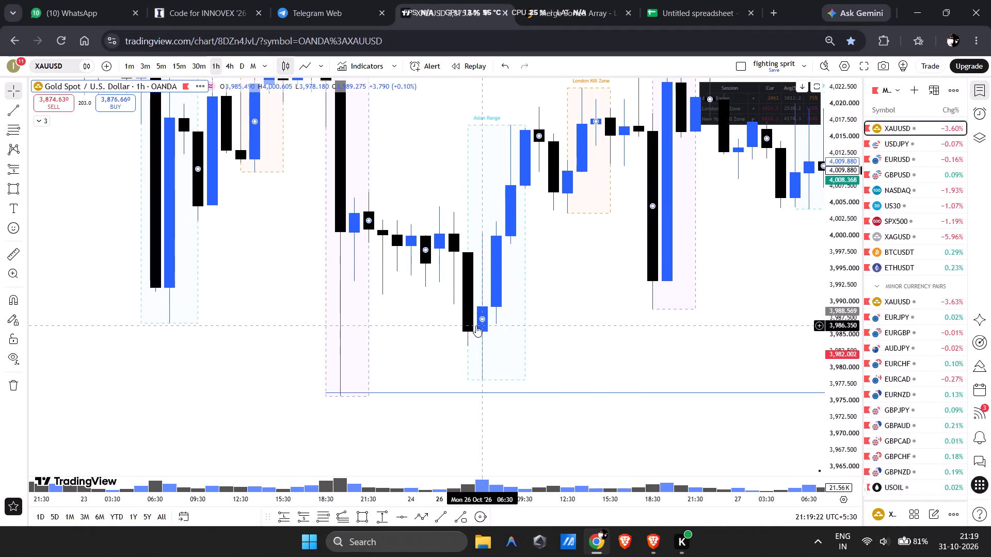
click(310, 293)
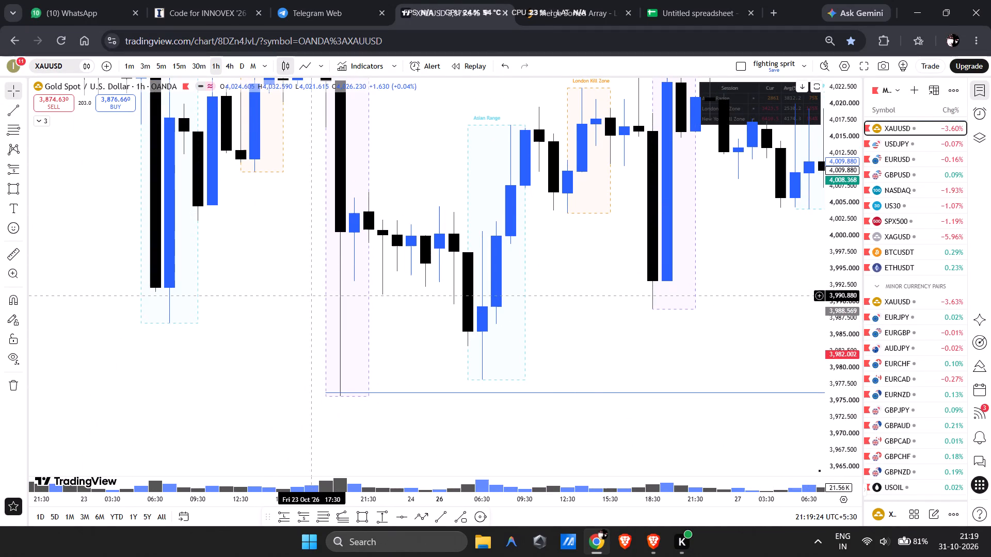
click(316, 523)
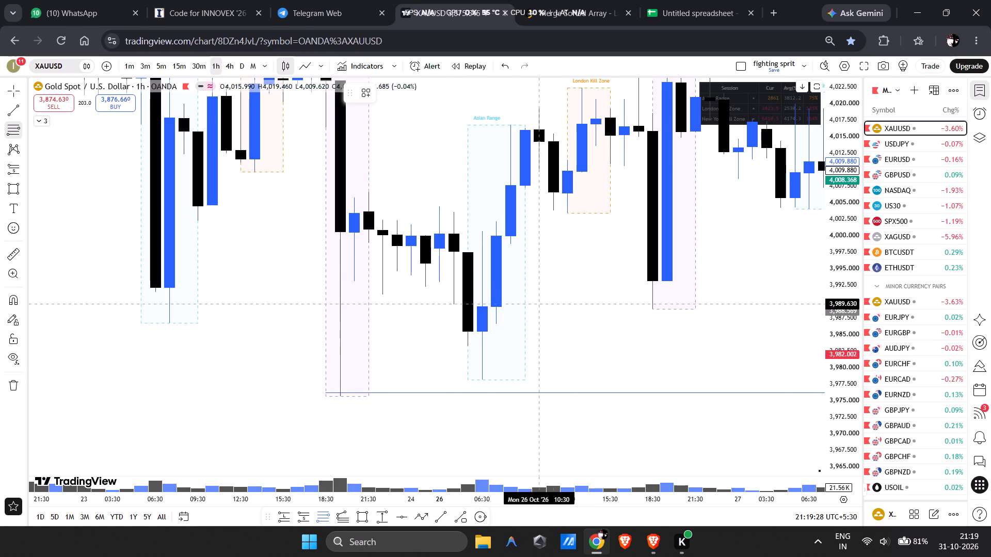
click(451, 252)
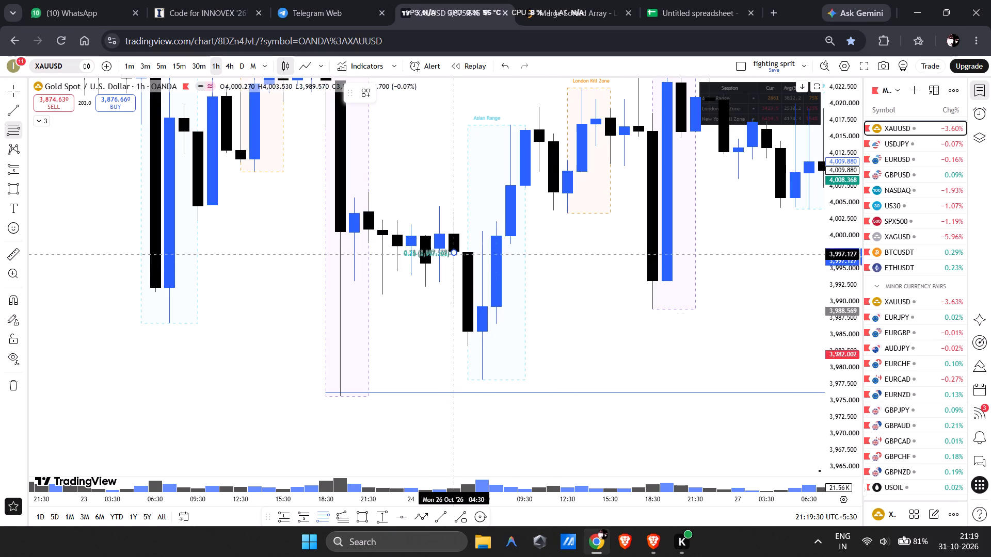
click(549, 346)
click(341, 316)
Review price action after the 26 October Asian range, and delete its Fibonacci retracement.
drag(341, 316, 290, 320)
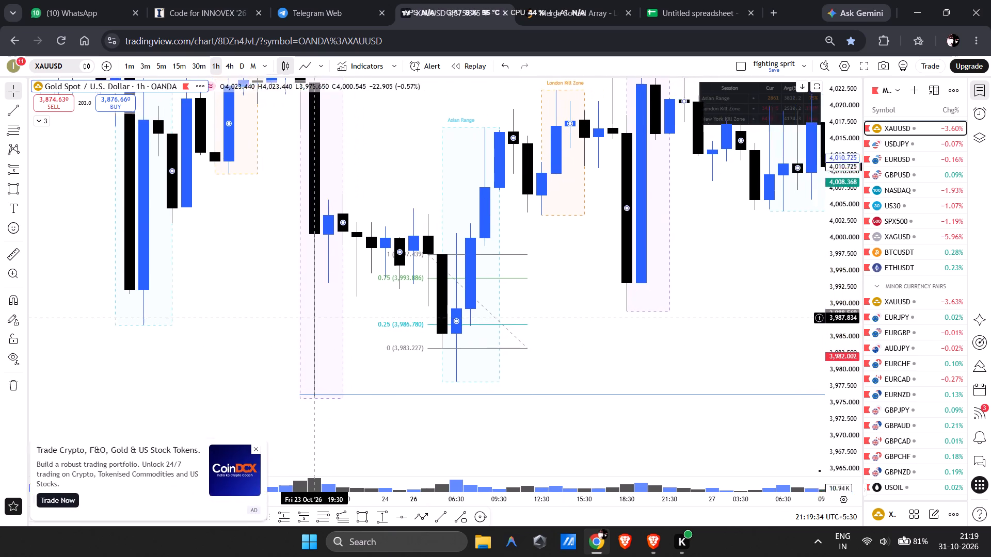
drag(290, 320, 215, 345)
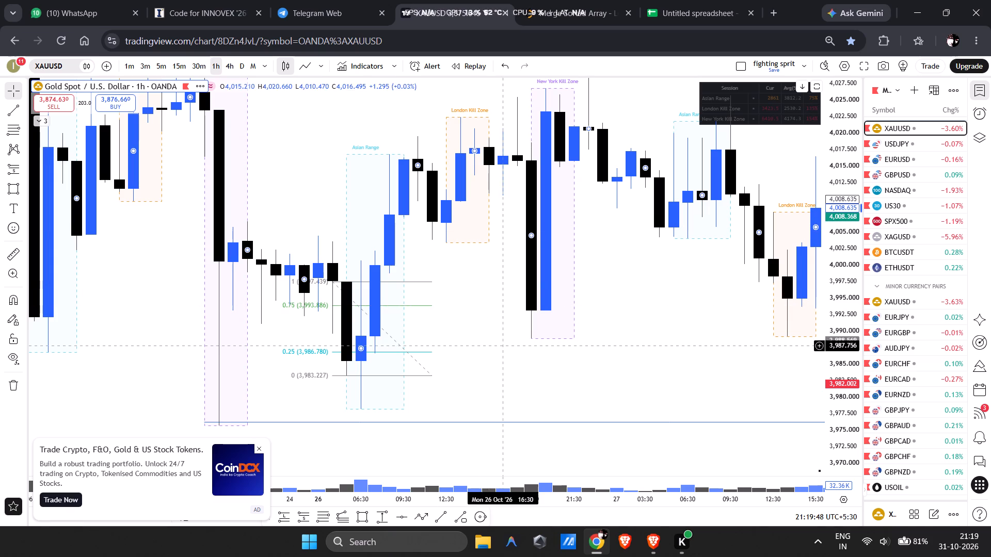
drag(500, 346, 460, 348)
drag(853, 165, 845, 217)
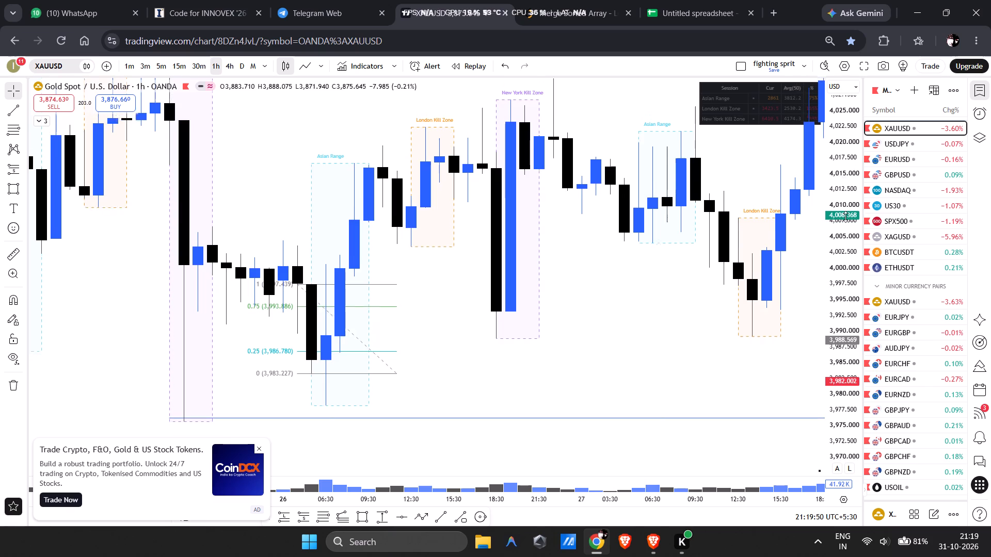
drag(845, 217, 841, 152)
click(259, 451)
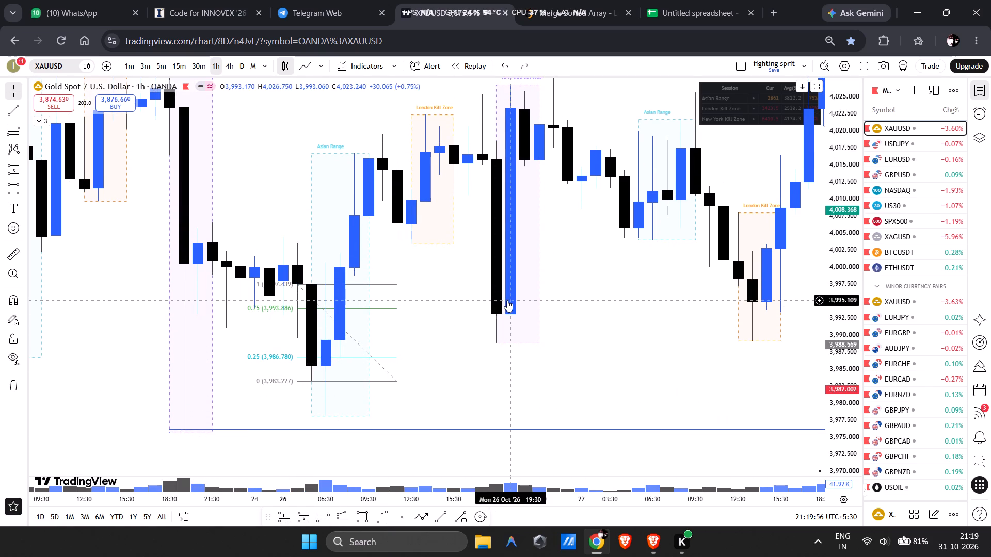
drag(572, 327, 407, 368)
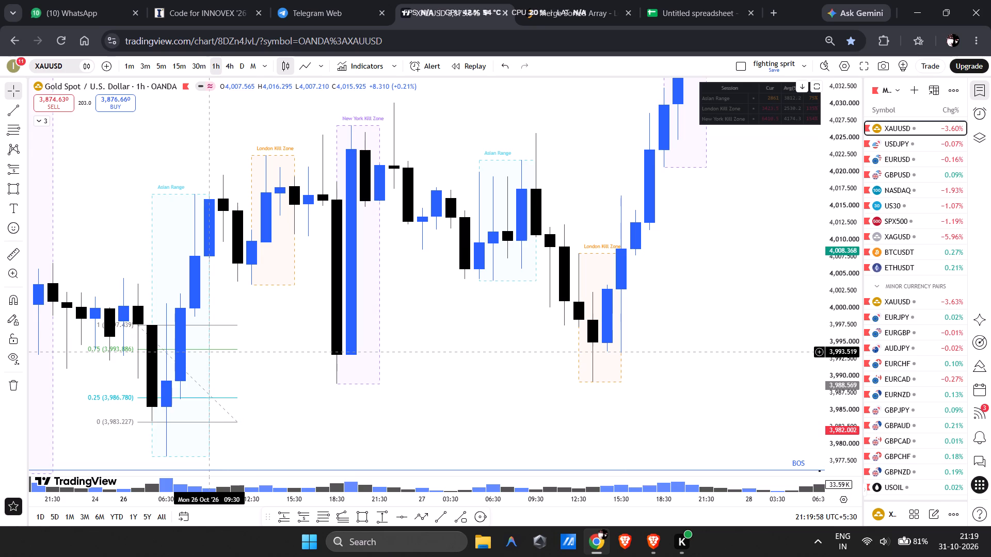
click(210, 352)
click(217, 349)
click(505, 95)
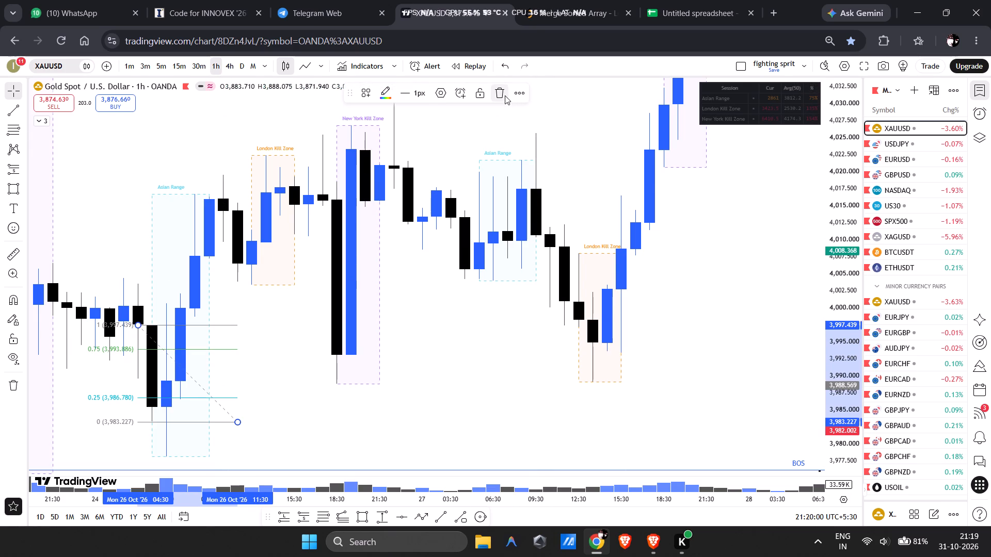
Draw a Fibonacci retracement on the 27 October Asian range from about 4,004.2 up to about 4,020.0.
drag(429, 255, 396, 324)
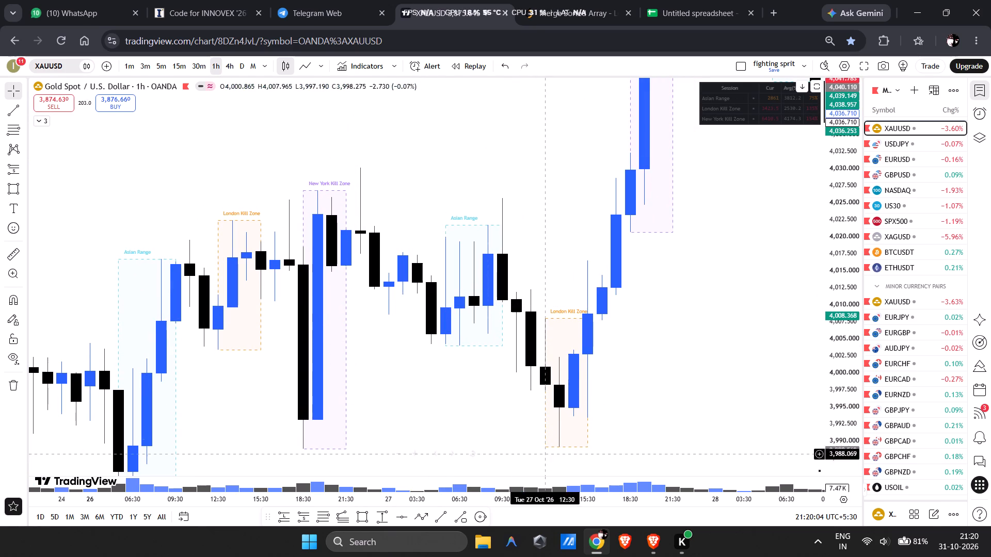
drag(532, 502, 480, 502)
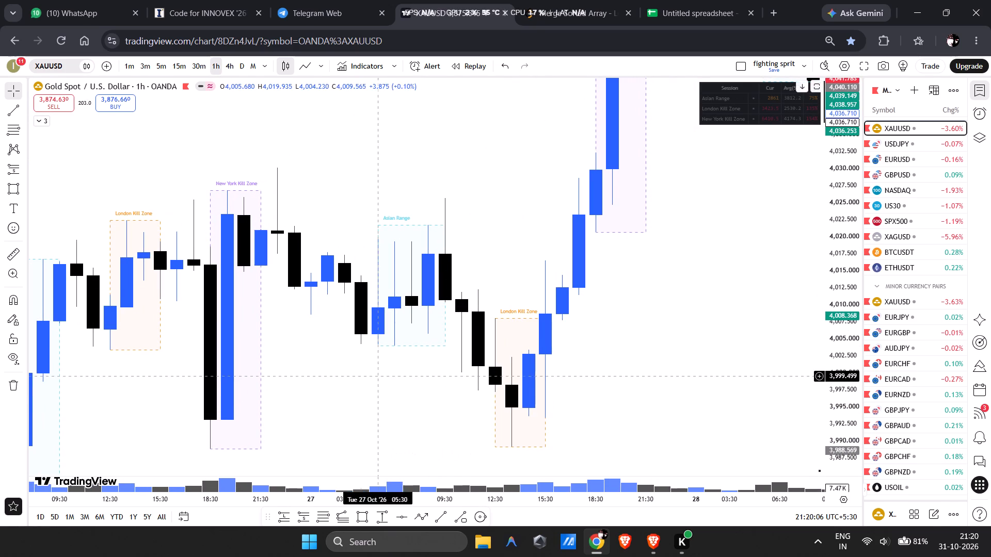
click(317, 521)
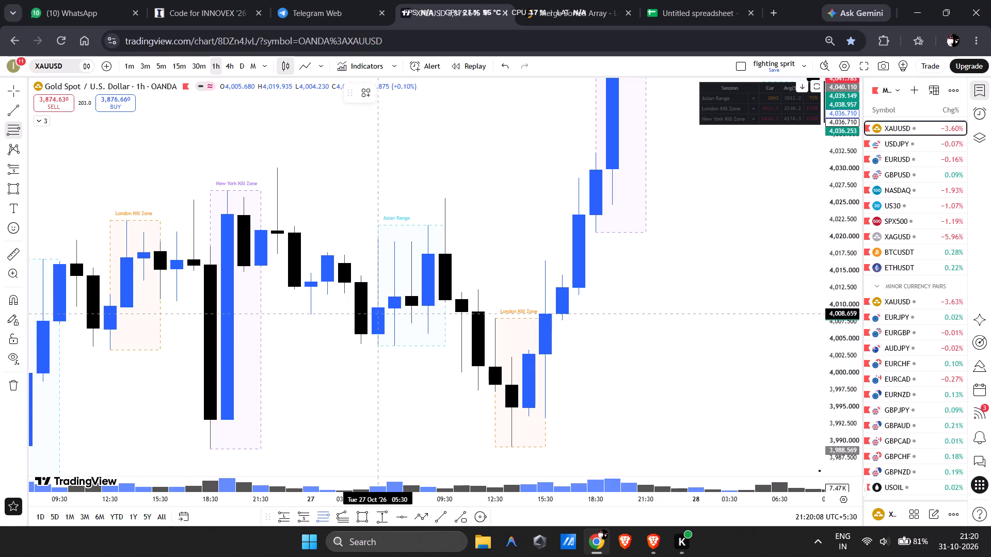
click(360, 344)
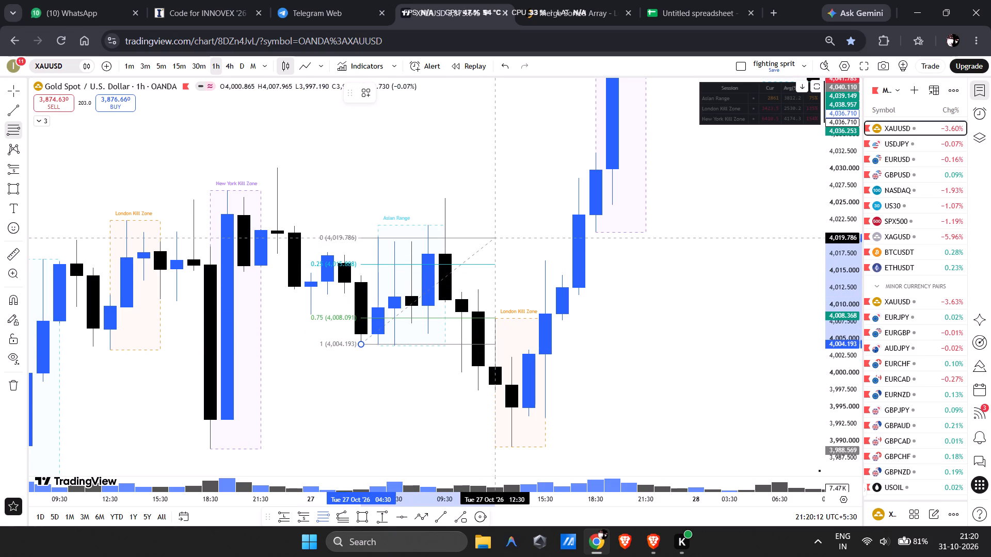
click(498, 236)
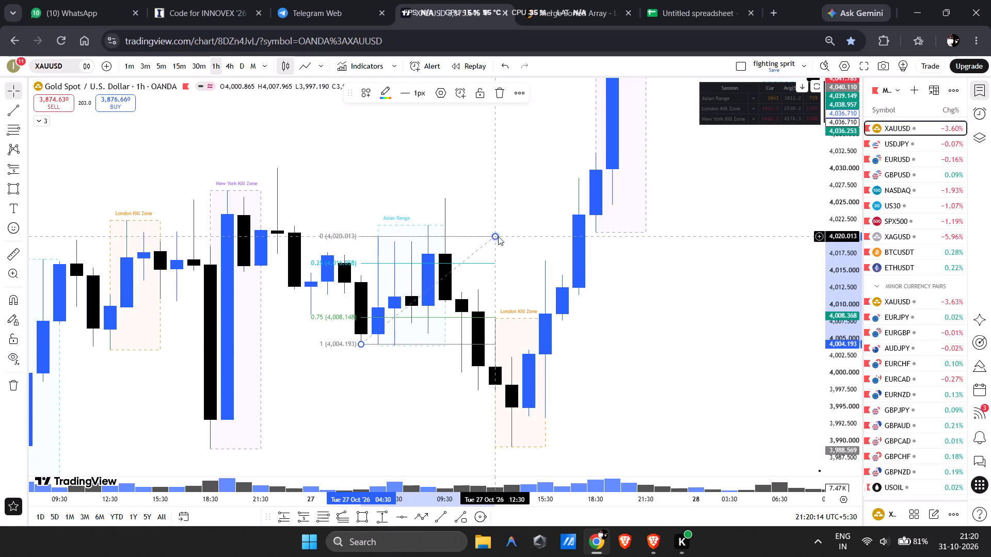
click(364, 415)
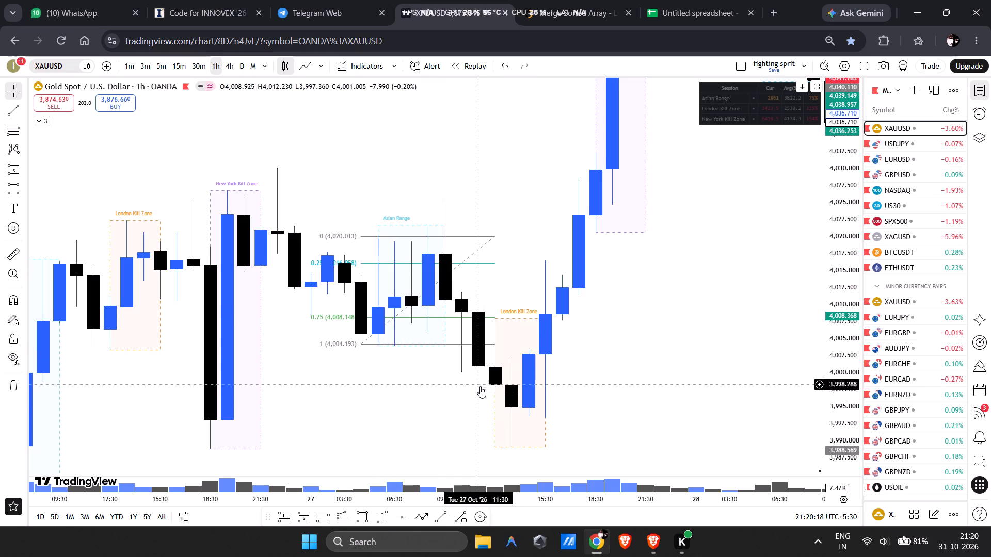
Fine-tune the low anchor of the 27 October Fibonacci retracement to about 4,004.22.
drag(645, 385, 651, 359)
drag(849, 397, 849, 361)
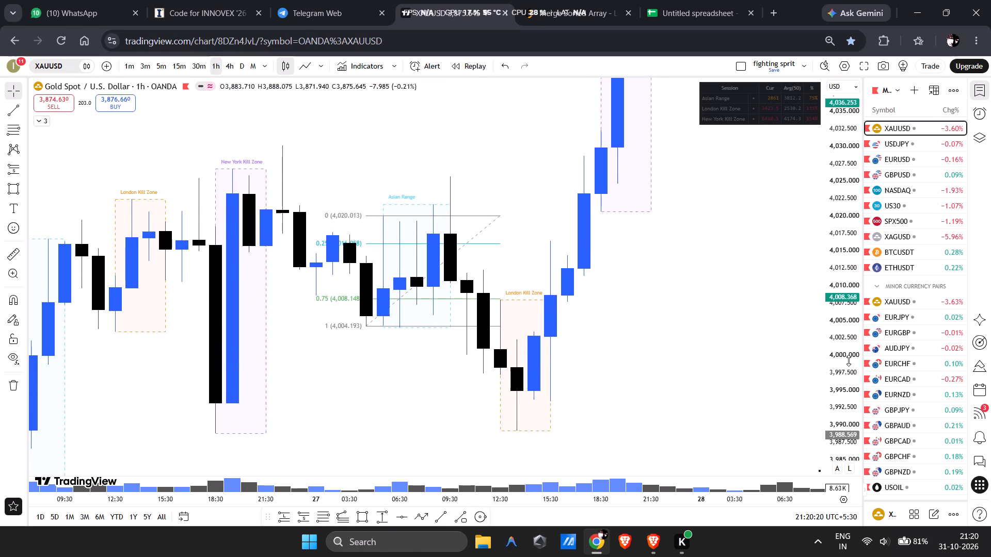
drag(849, 361, 841, 284)
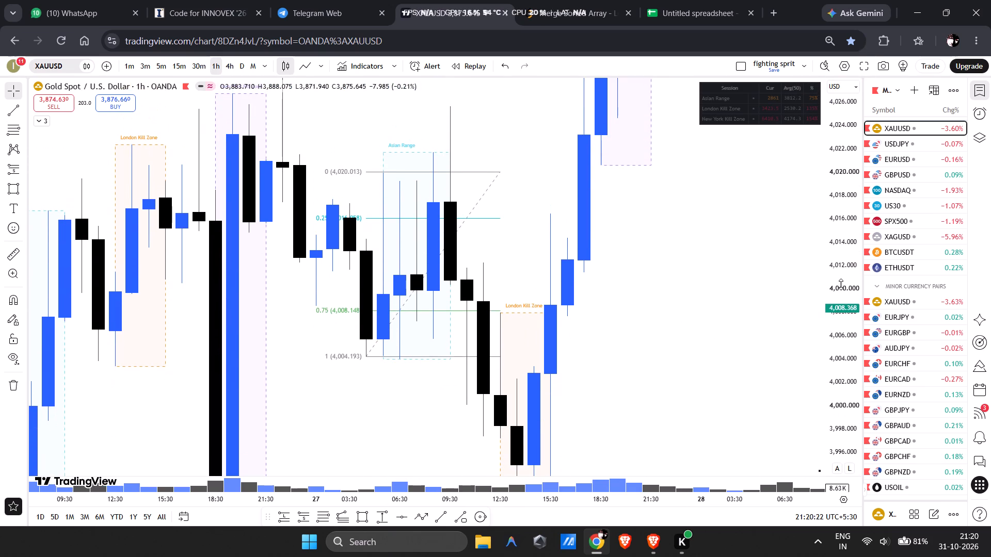
drag(841, 284, 823, 304)
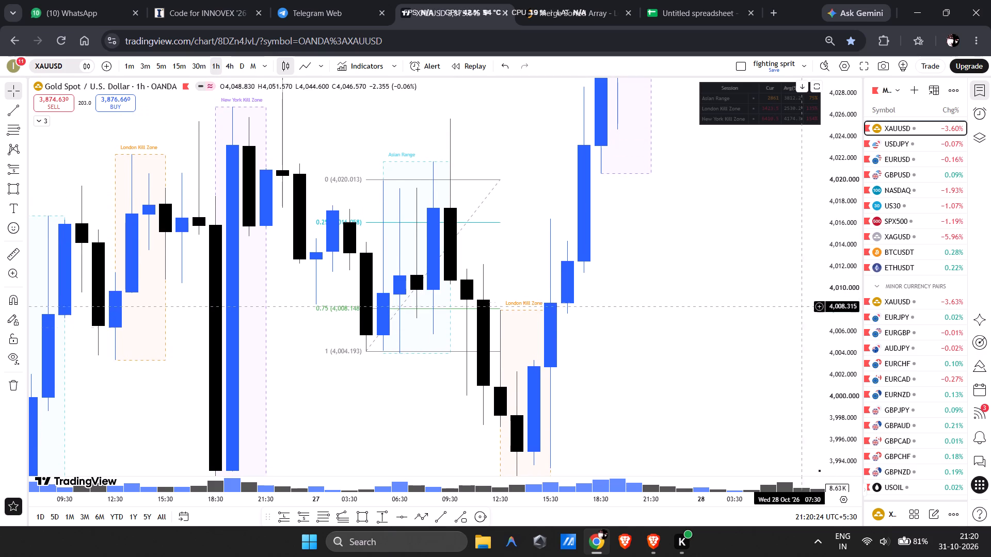
drag(650, 332, 644, 297)
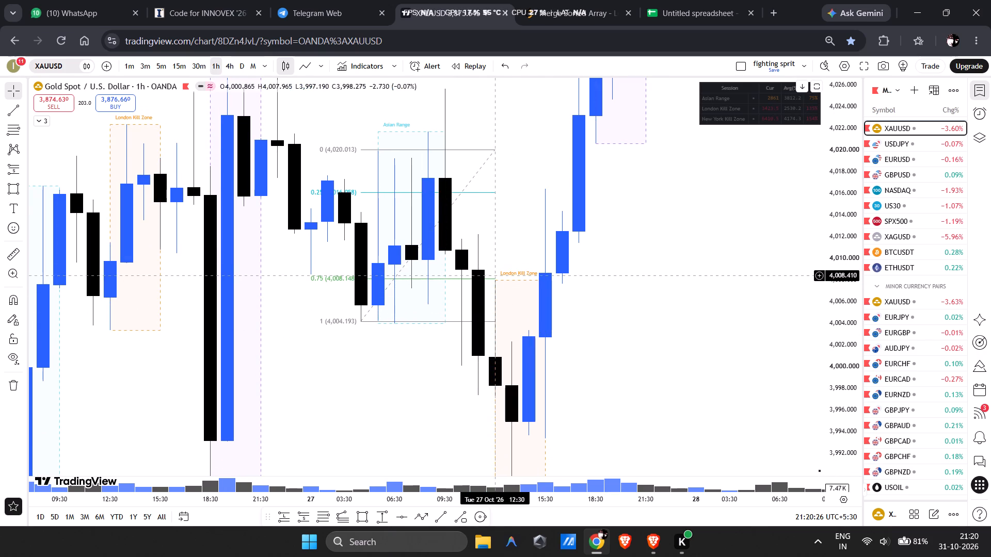
drag(830, 385, 862, 199)
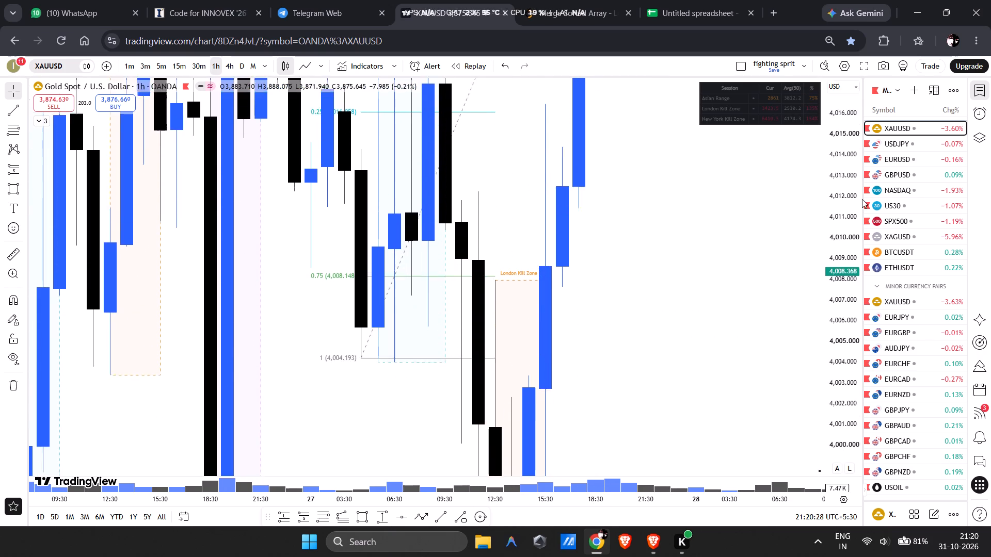
drag(862, 199, 868, 170)
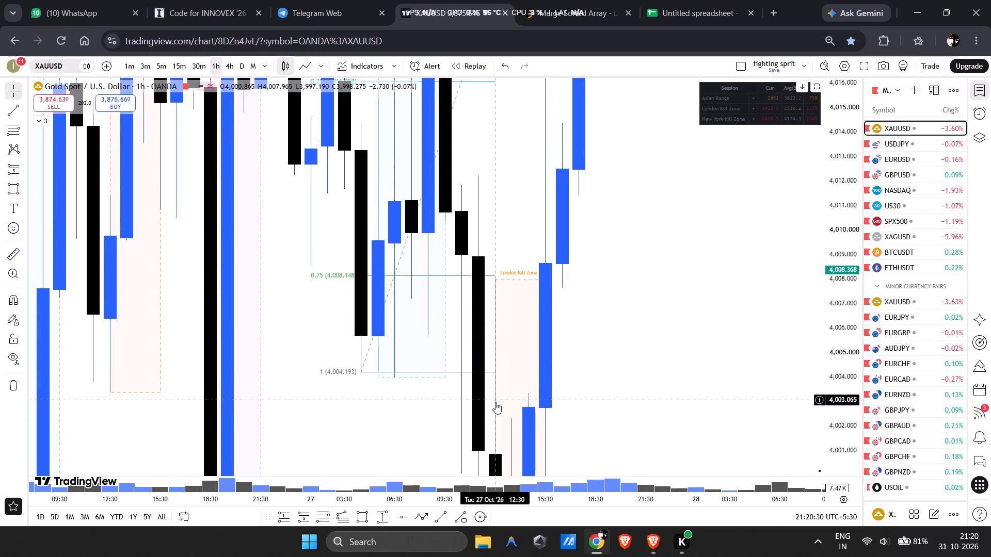
click(361, 373)
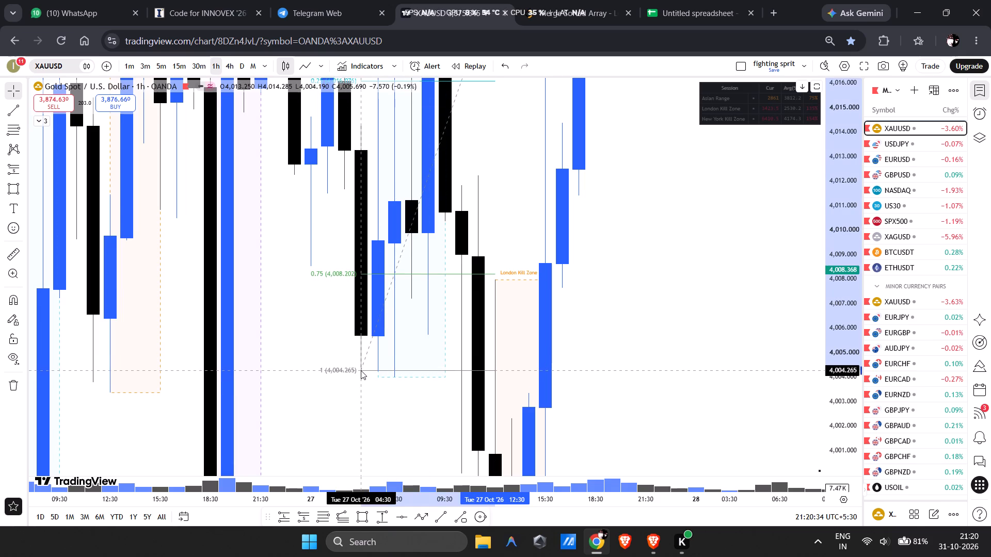
Fine-tune the high anchor of the 27 October Fibonacci retracement to about 4,019.93.
drag(727, 247, 699, 349)
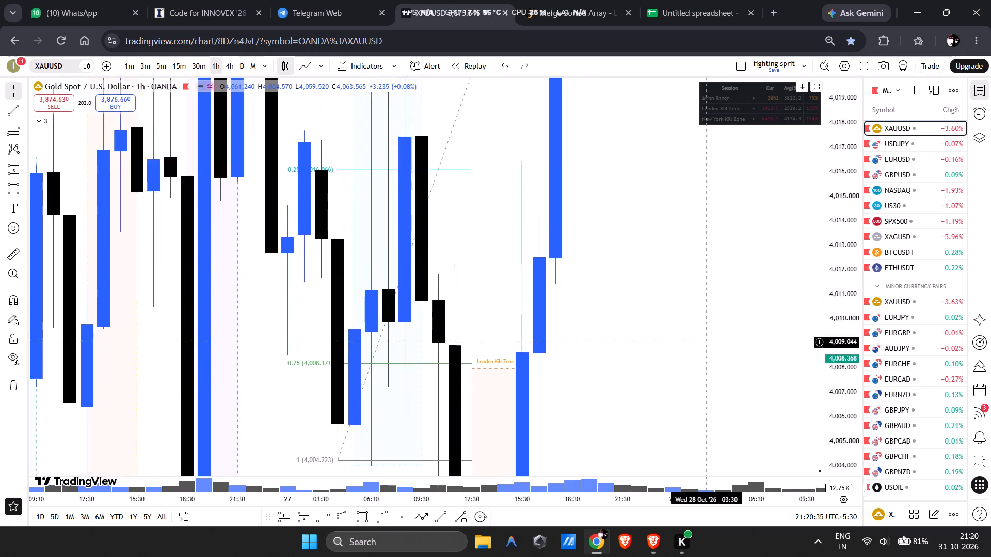
drag(699, 349, 723, 395)
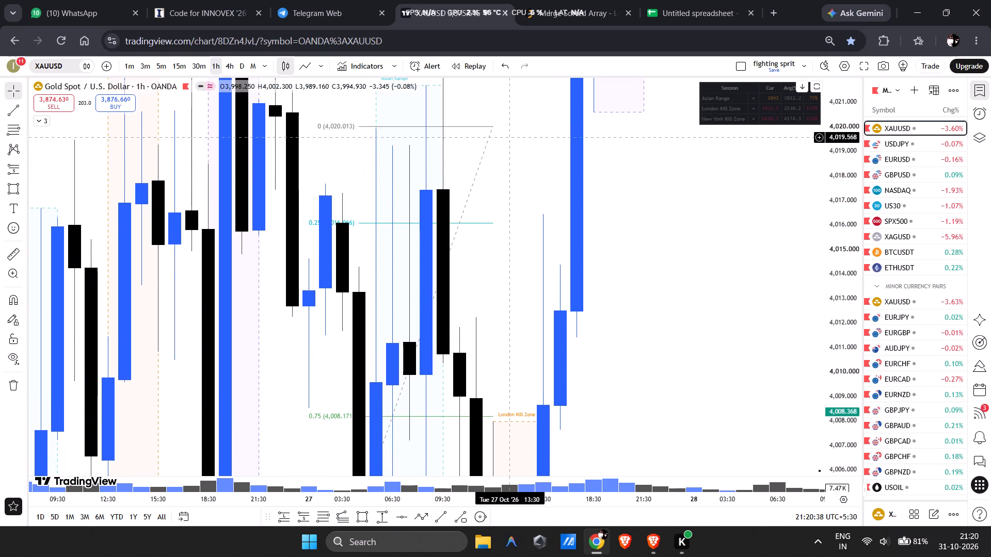
click(491, 128)
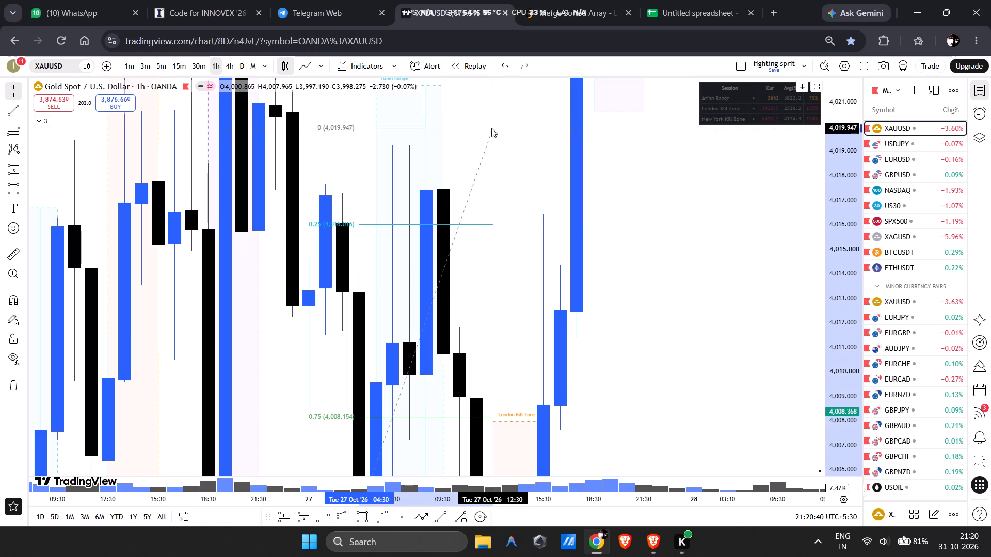
click(754, 248)
drag(845, 178, 814, 350)
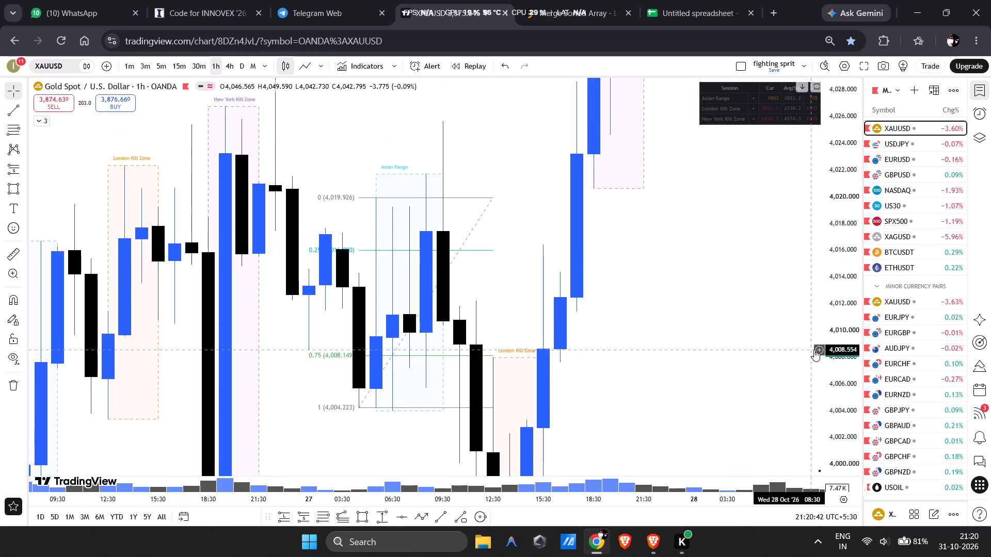
Delete the Fibonacci retracement on the 27 October Asian range.
drag(814, 350, 817, 354)
drag(714, 394, 684, 332)
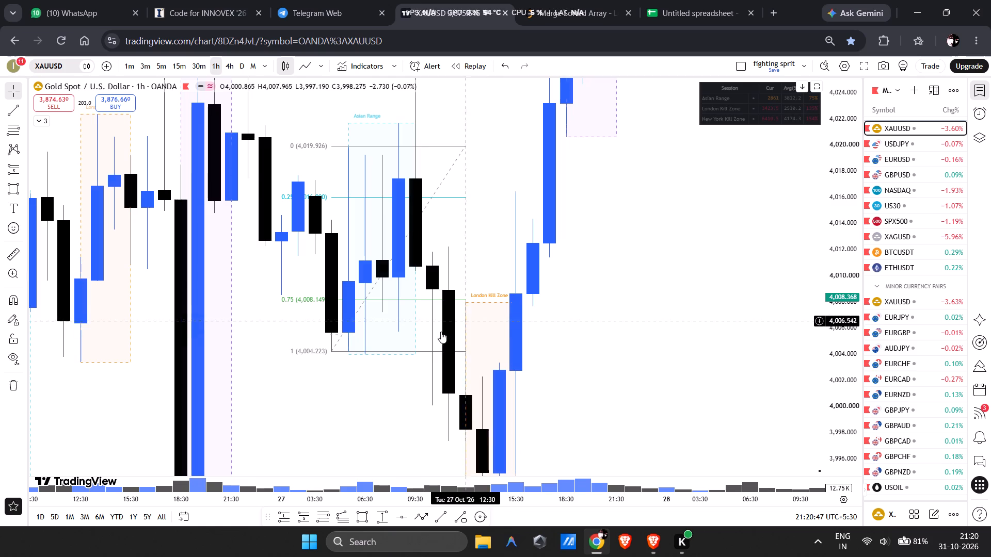
click(425, 353)
click(503, 87)
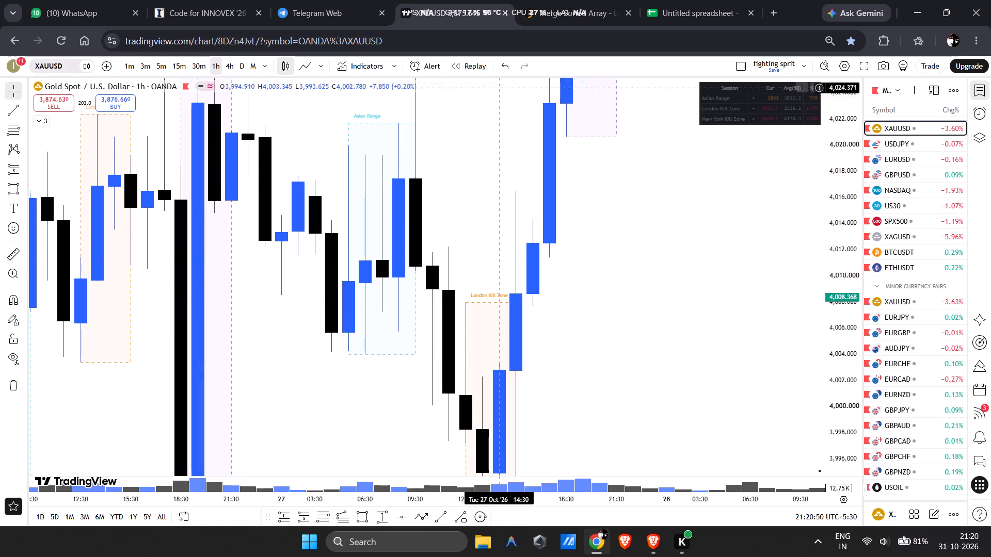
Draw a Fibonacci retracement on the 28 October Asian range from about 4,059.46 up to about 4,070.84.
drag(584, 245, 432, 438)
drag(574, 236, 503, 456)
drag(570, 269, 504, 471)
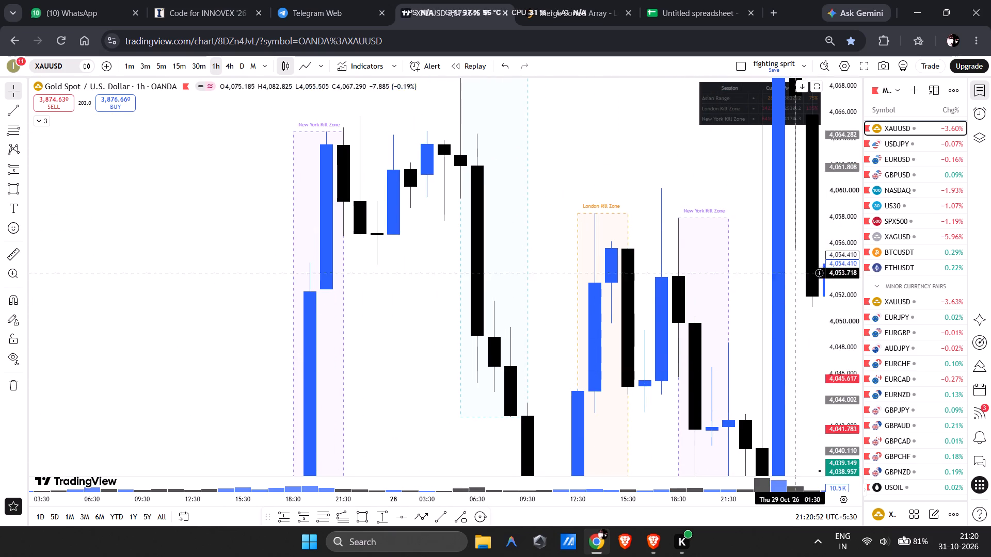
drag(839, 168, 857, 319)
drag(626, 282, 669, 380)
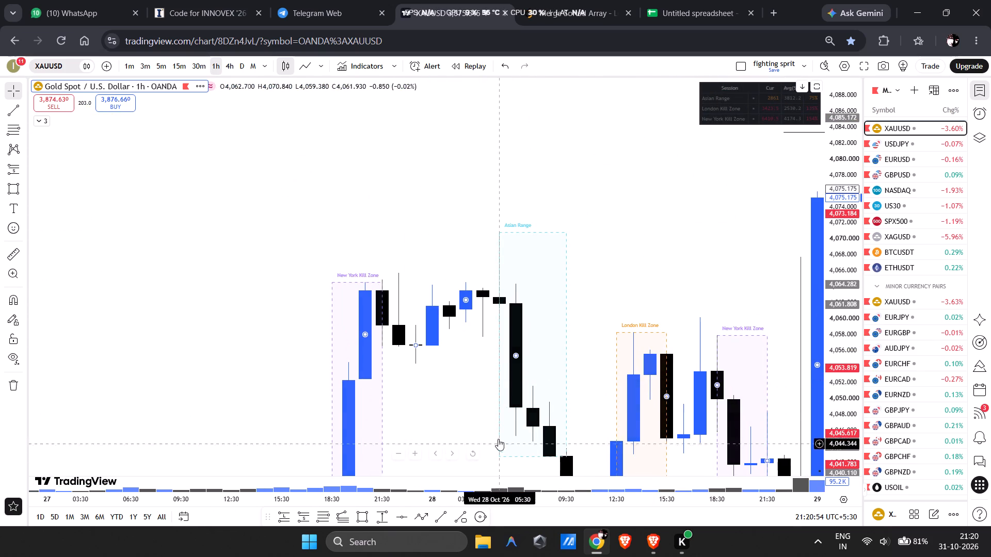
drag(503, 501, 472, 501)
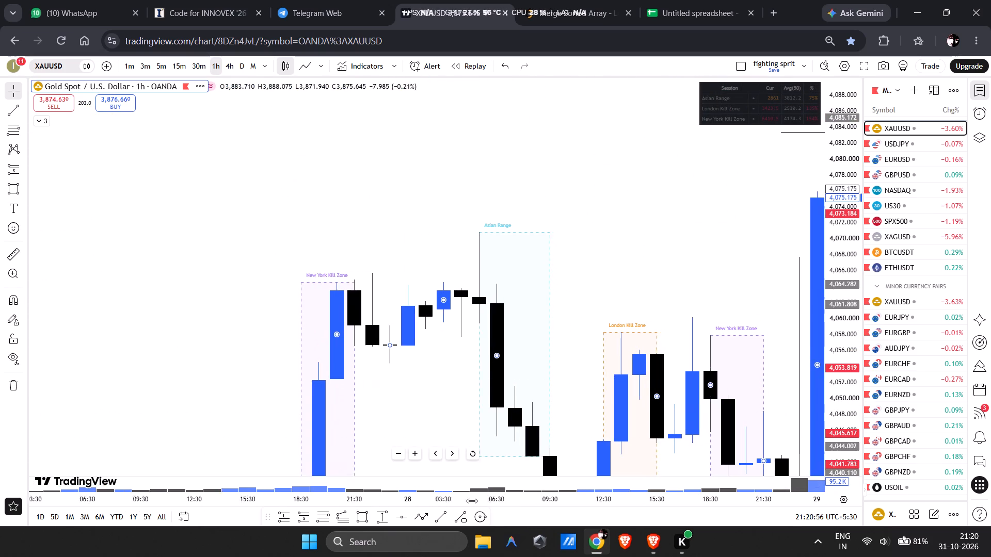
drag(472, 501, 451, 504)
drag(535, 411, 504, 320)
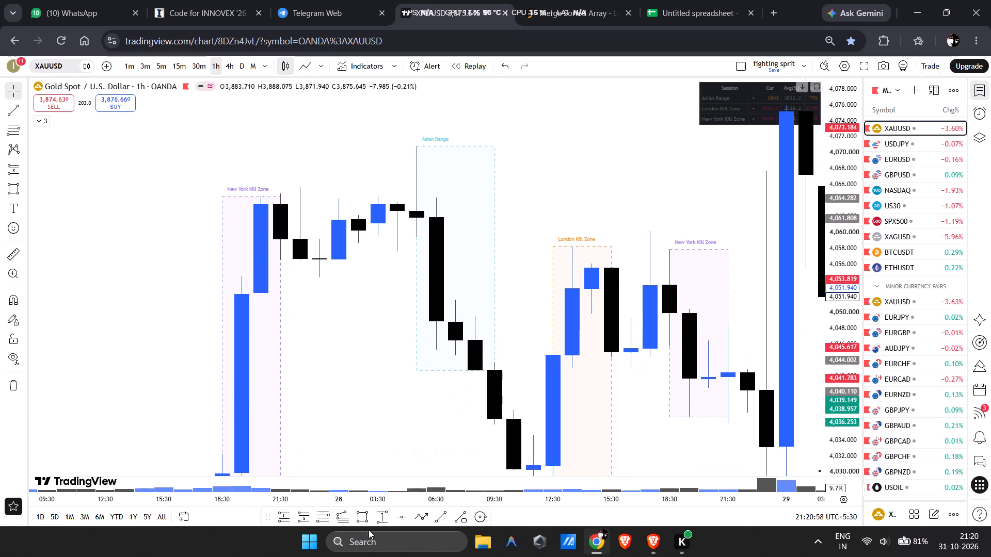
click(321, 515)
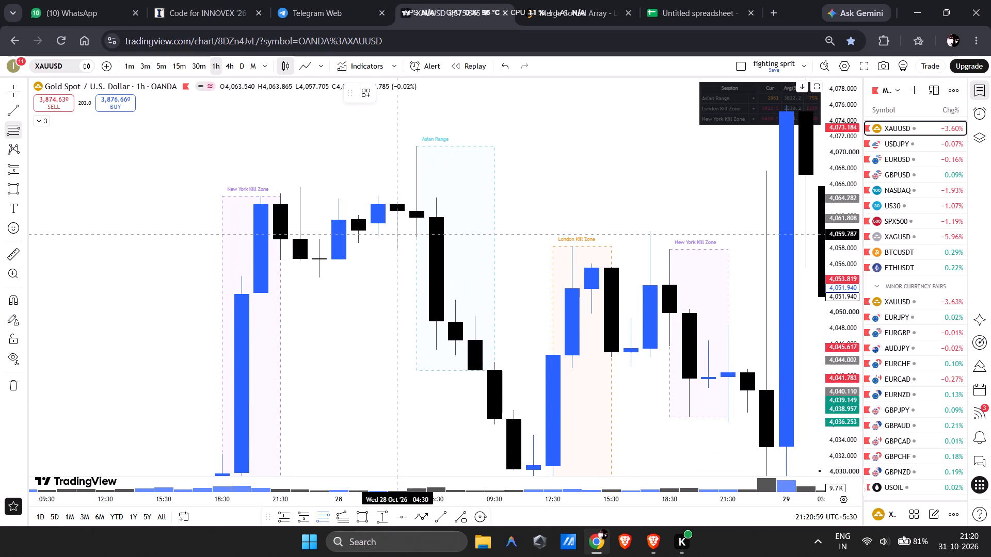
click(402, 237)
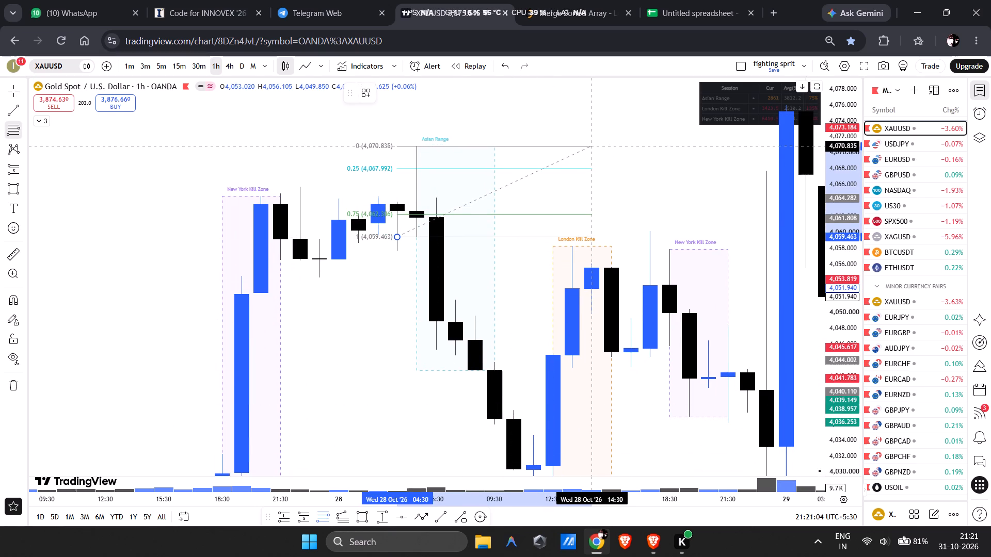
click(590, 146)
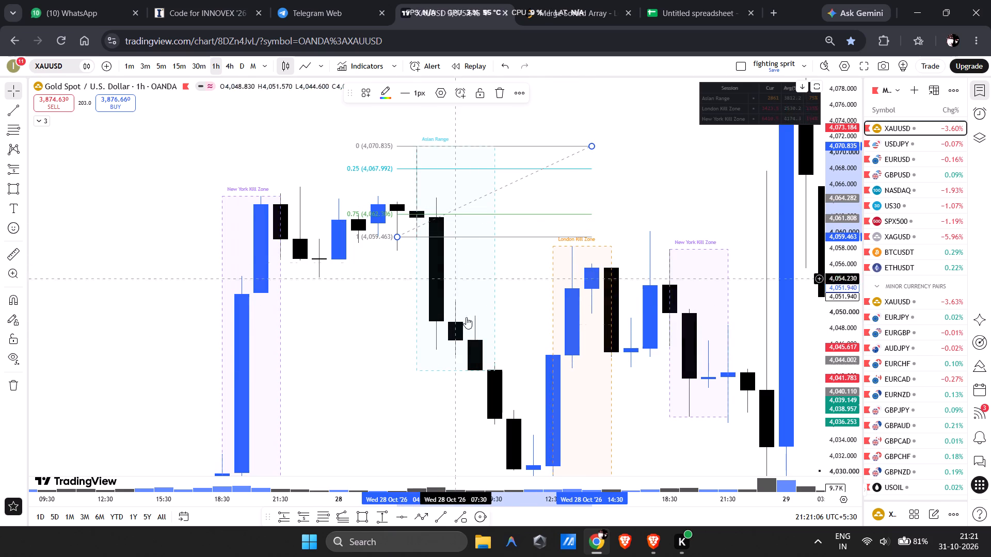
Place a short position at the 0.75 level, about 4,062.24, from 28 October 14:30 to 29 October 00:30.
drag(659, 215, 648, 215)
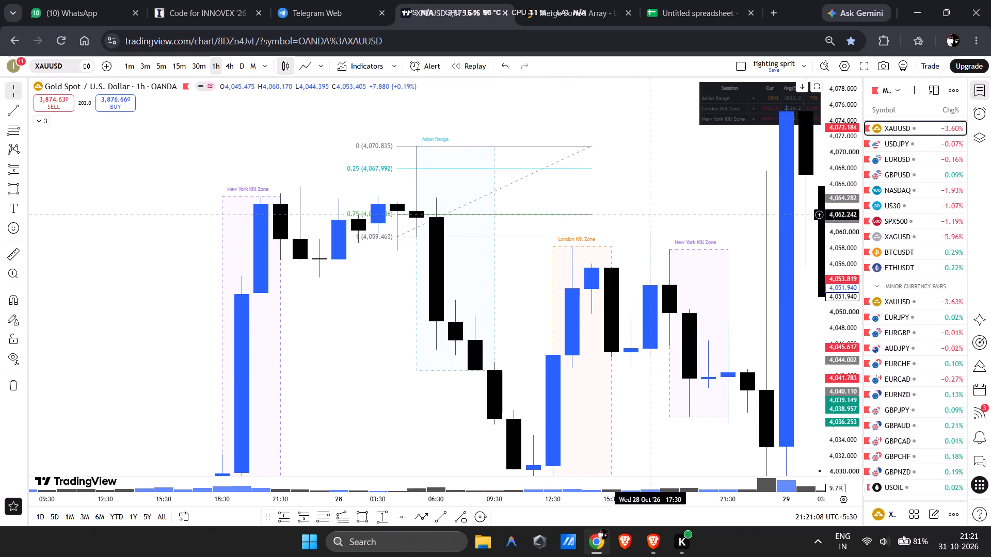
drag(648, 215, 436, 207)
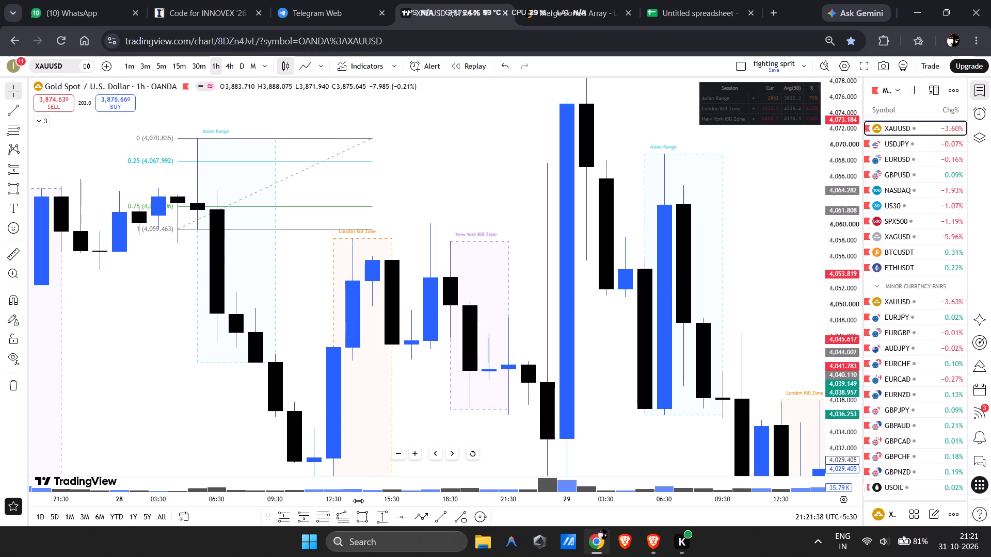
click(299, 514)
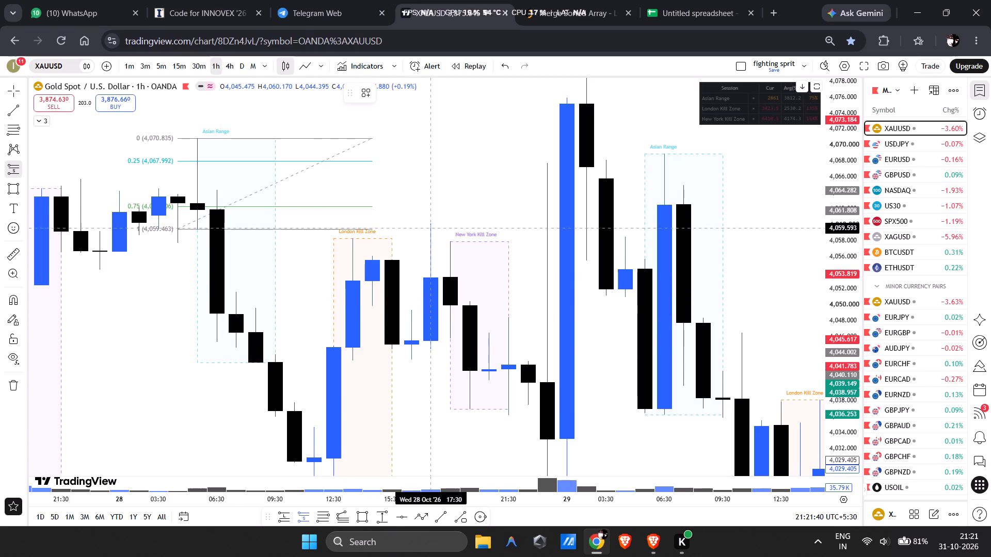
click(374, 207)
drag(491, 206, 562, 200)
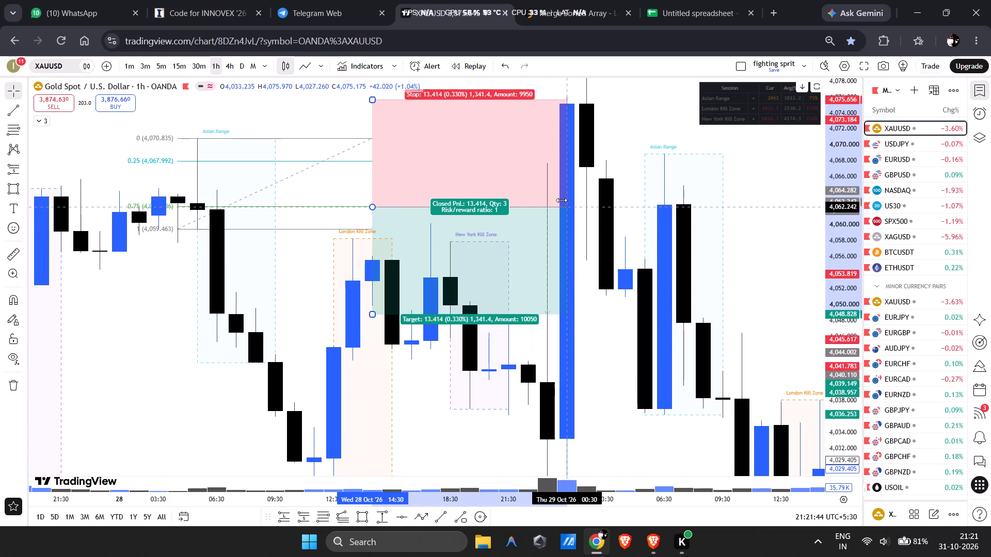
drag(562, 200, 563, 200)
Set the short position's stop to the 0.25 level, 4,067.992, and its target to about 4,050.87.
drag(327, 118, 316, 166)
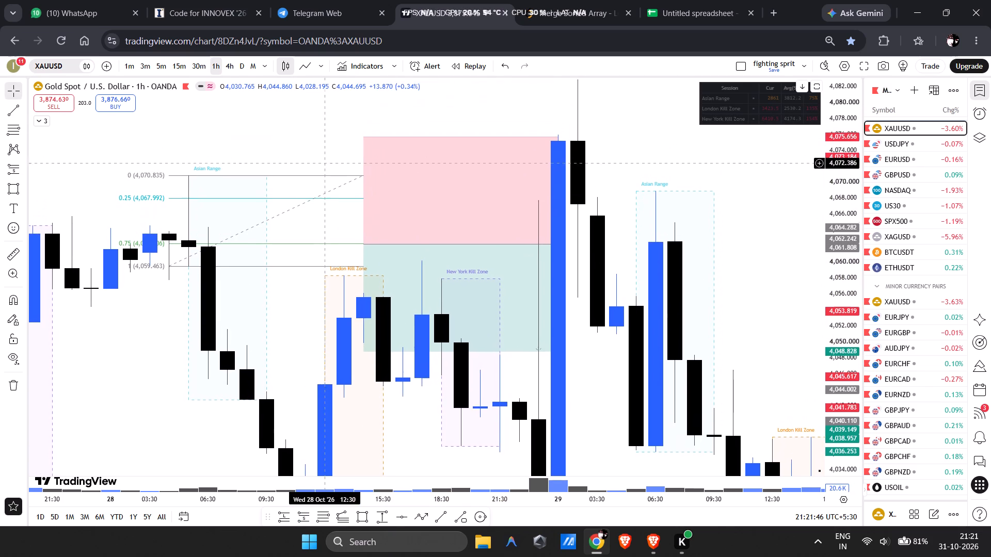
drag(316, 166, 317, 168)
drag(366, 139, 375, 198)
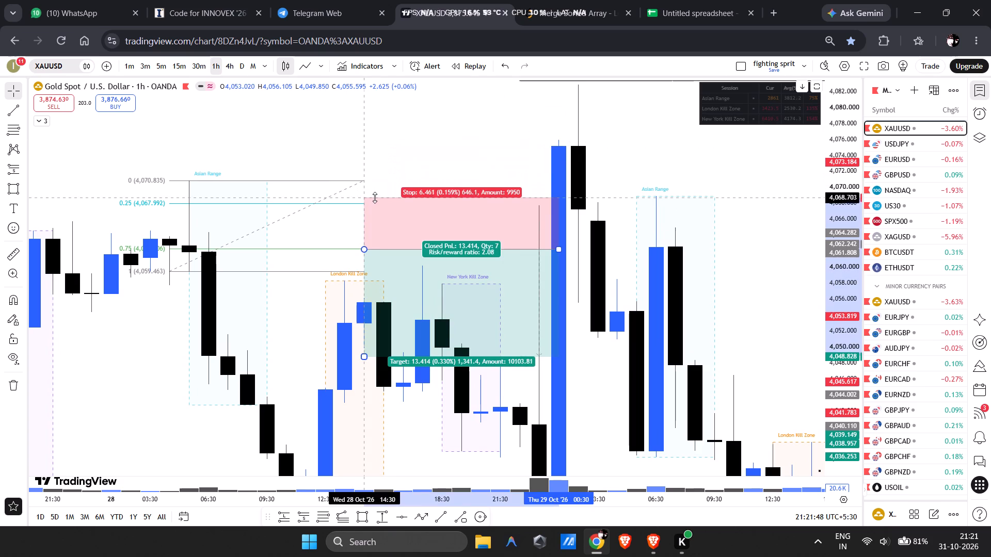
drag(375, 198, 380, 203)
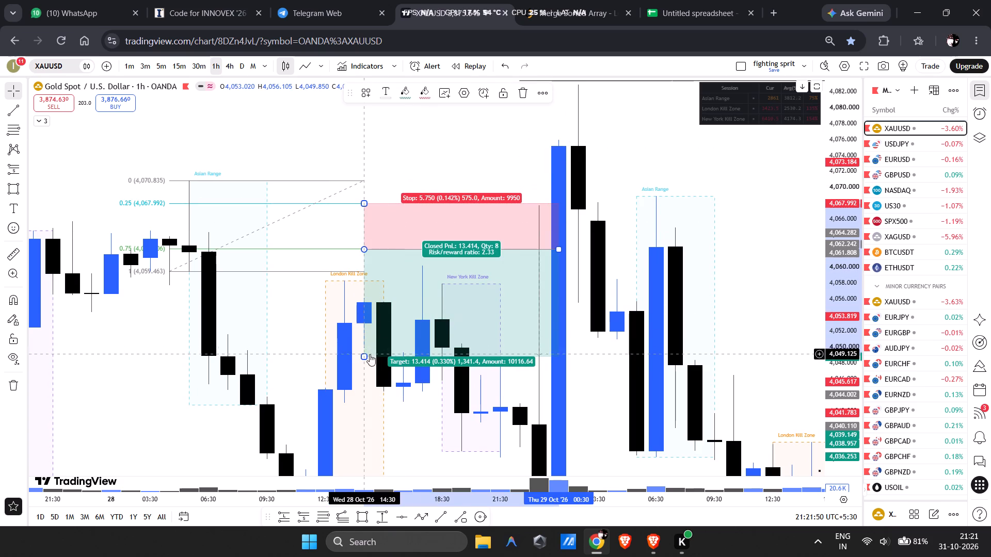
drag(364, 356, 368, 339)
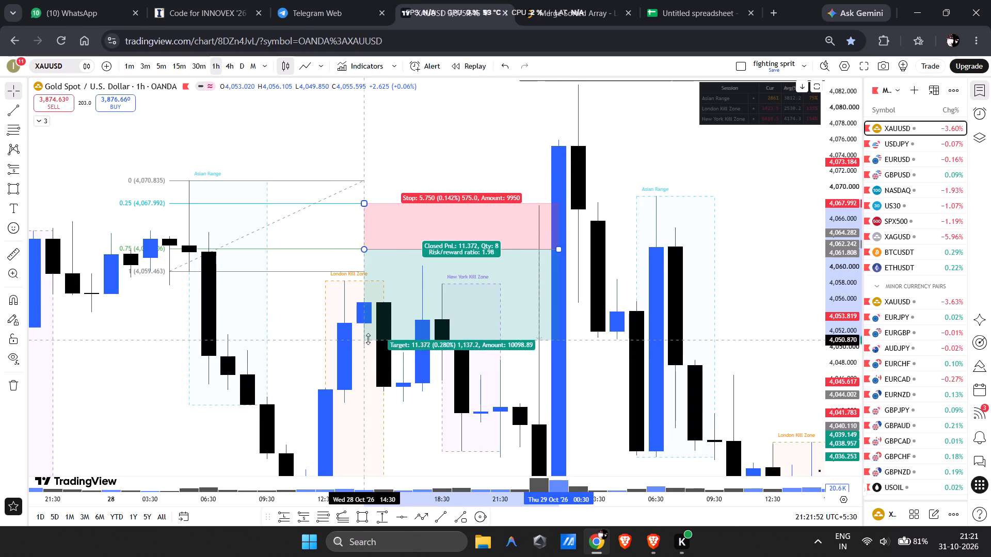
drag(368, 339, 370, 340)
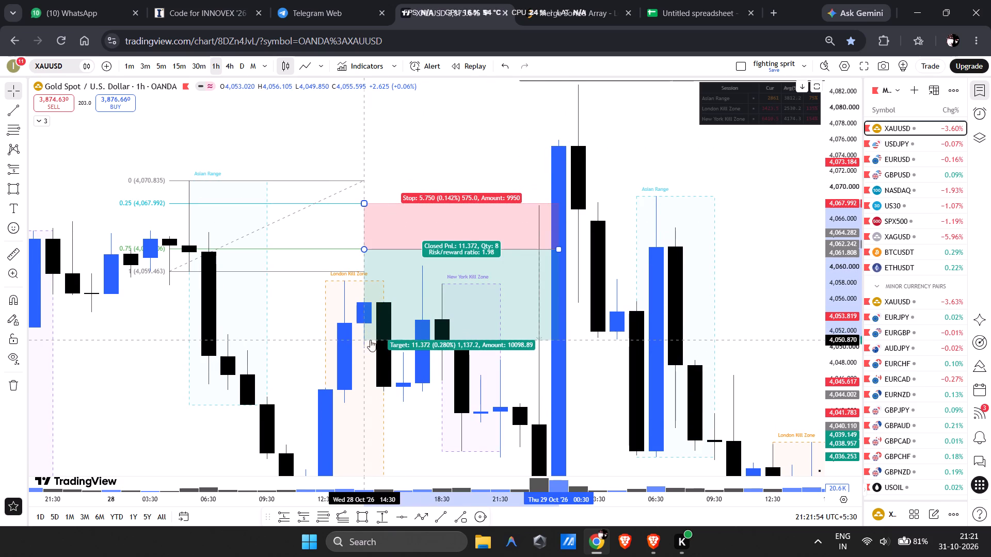
Switch to the 15-minute chart and examine how price moves around the short position's entry, stop and target into early 29 October.
click(176, 69)
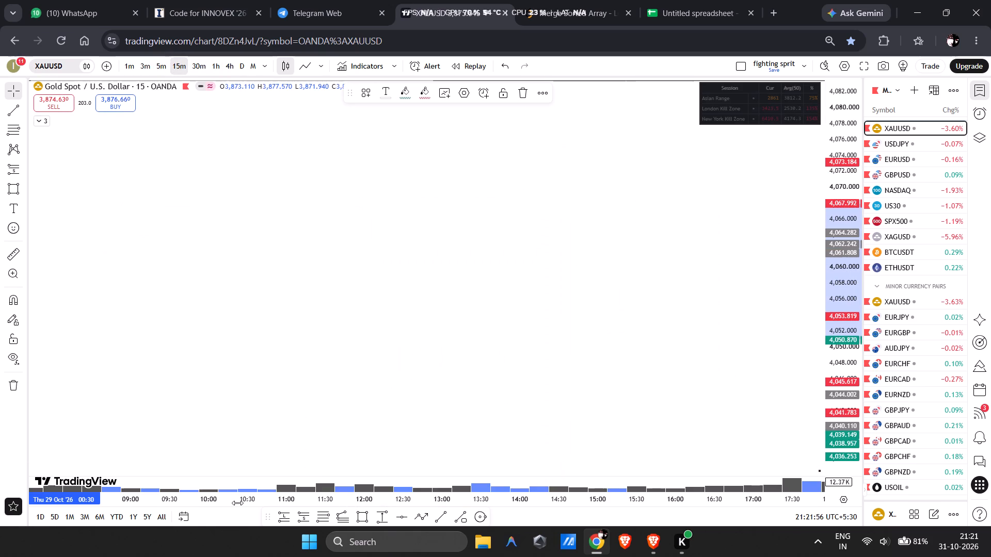
drag(237, 502, 756, 500)
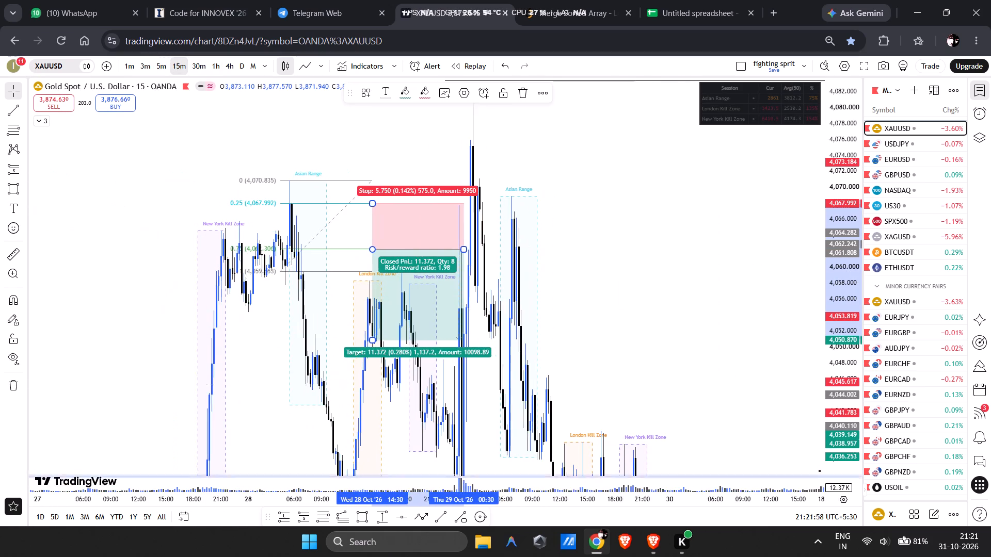
drag(606, 357, 890, 342)
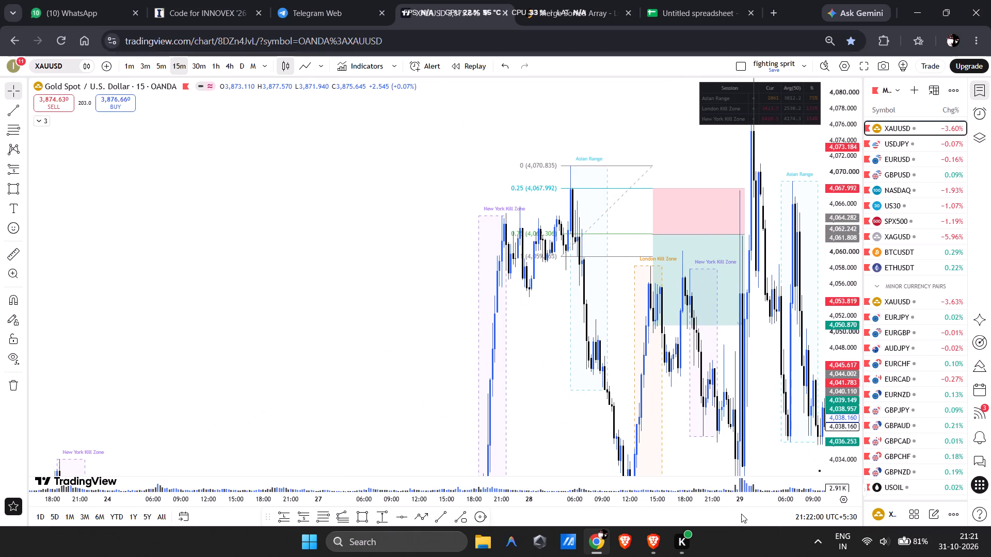
drag(752, 501, 593, 473)
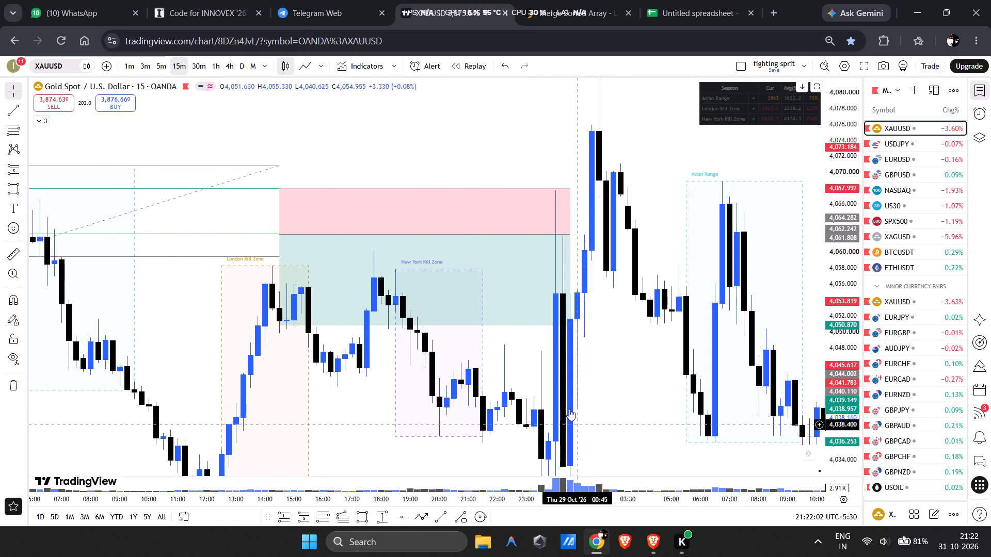
drag(560, 390, 590, 386)
drag(846, 382, 820, 152)
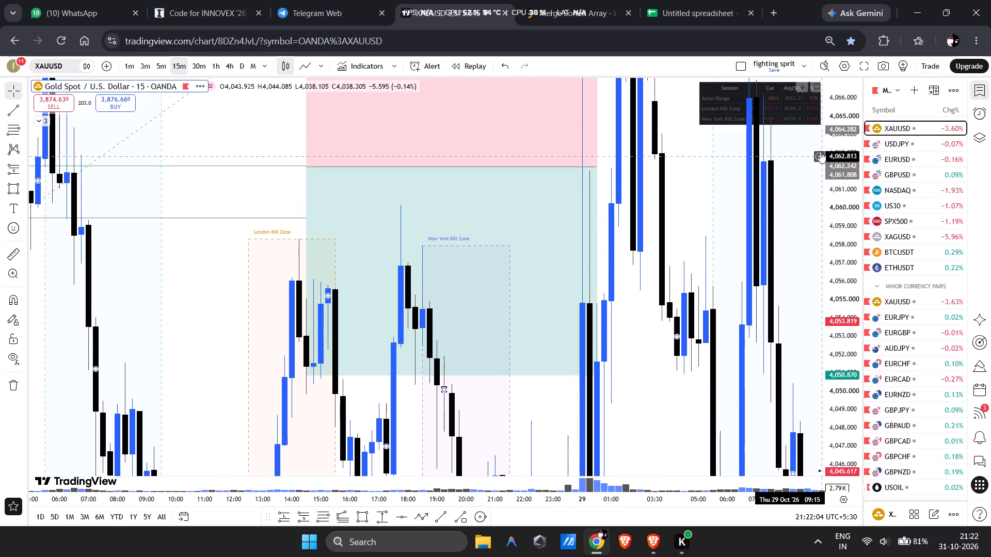
drag(820, 152, 810, 219)
drag(769, 241, 730, 337)
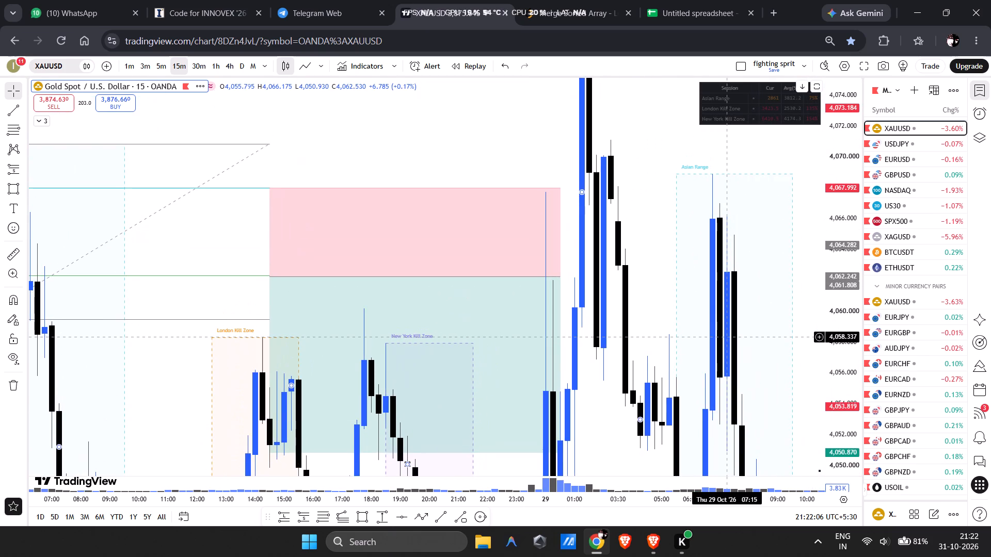
drag(730, 337, 766, 261)
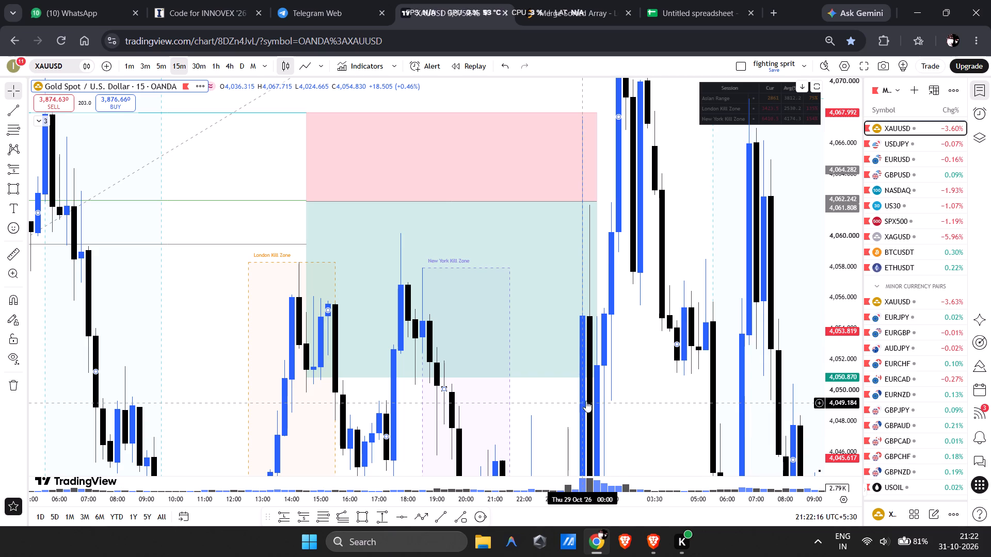
drag(621, 399, 650, 260)
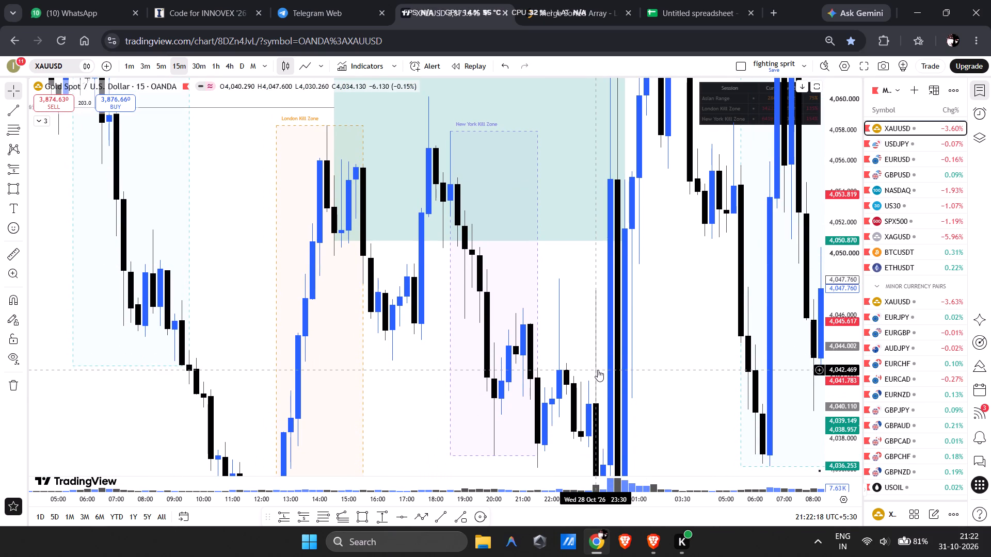
drag(598, 370, 596, 204)
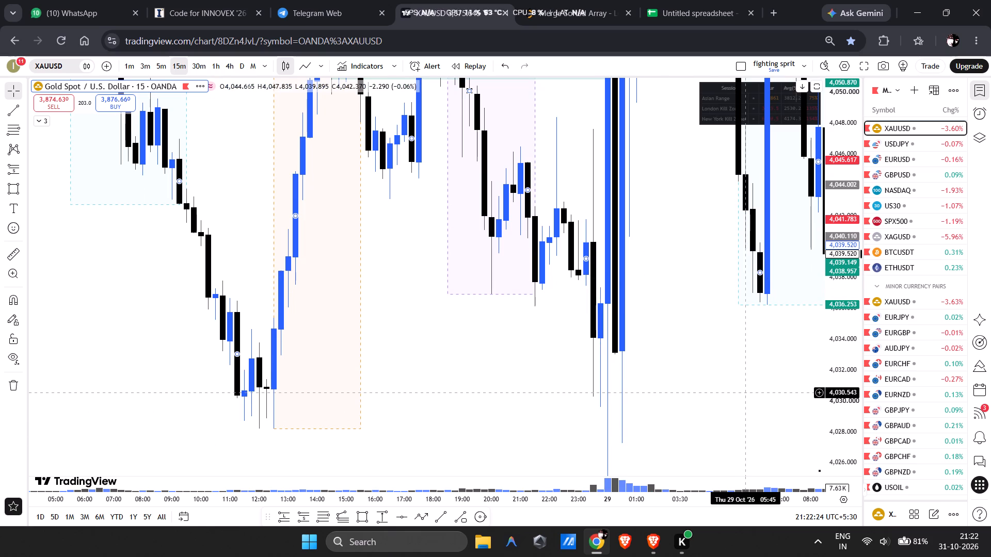
drag(713, 275, 667, 544)
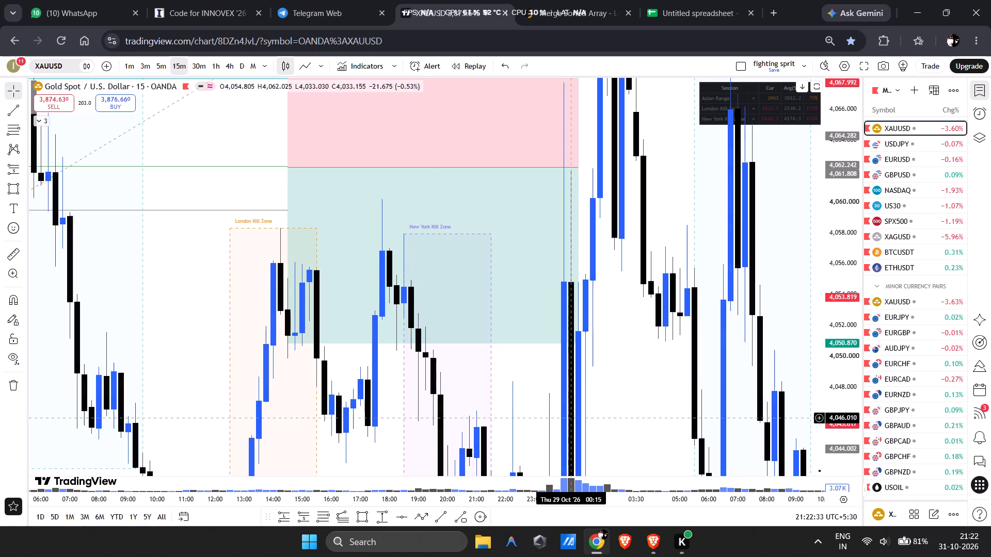
drag(837, 205, 860, 403)
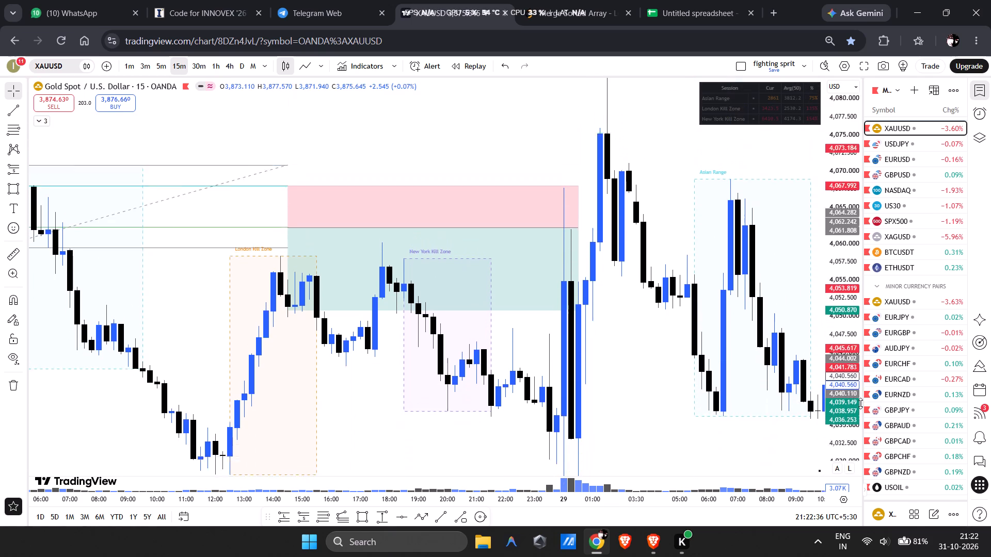
drag(860, 403, 856, 430)
drag(729, 464, 732, 421)
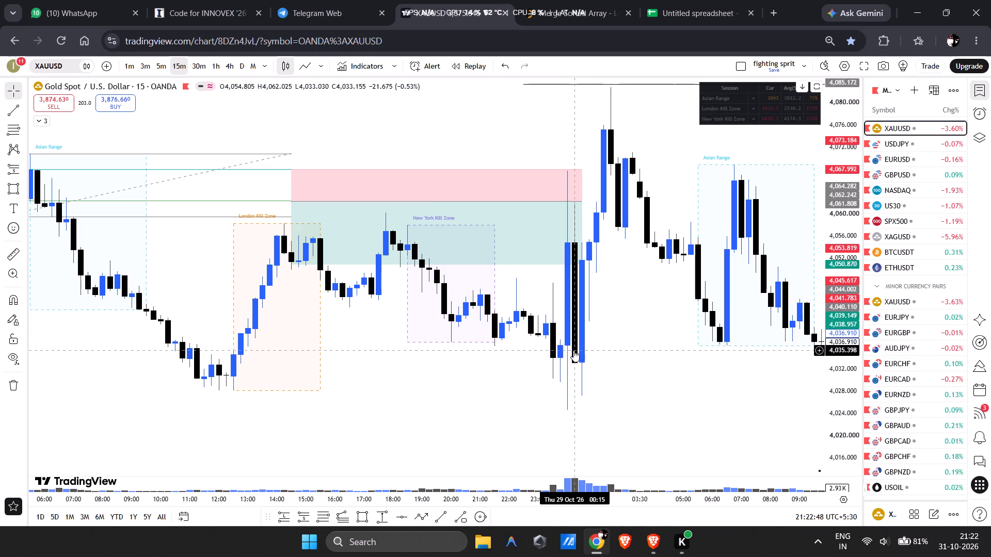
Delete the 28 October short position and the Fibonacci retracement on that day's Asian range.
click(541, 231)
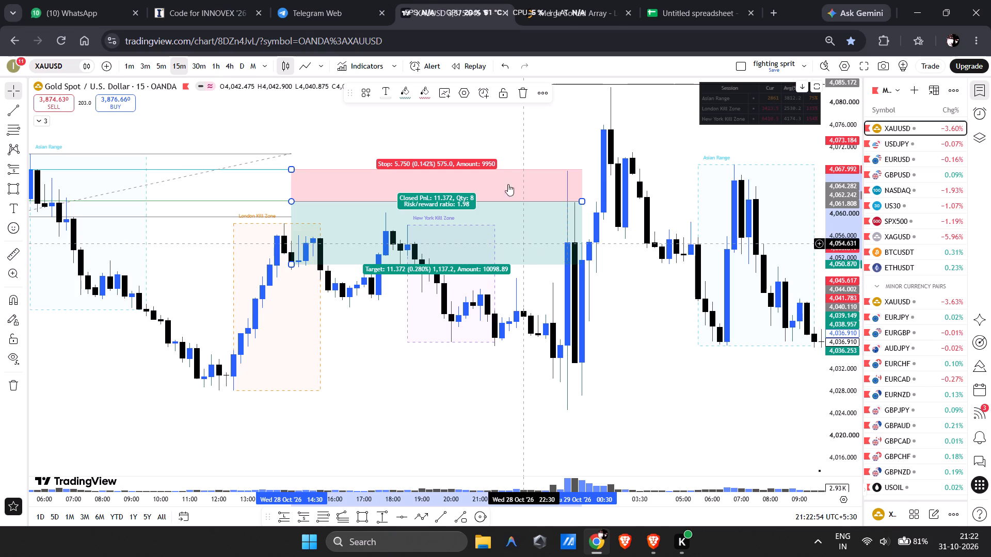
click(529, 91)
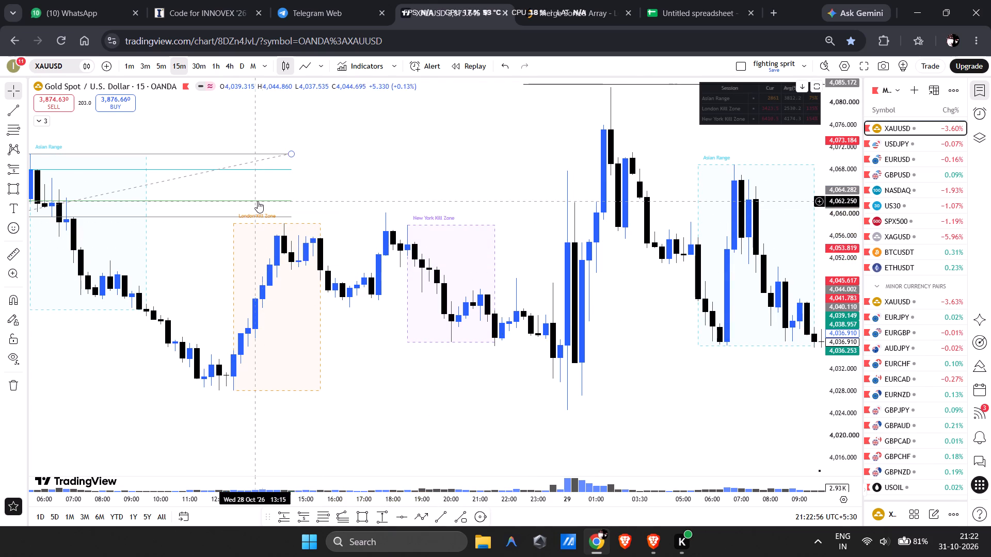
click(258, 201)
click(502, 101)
Return to the 1-hour chart and review price action around the Asian ranges from 28 to 30 October.
drag(534, 246, 500, 271)
click(223, 72)
click(215, 72)
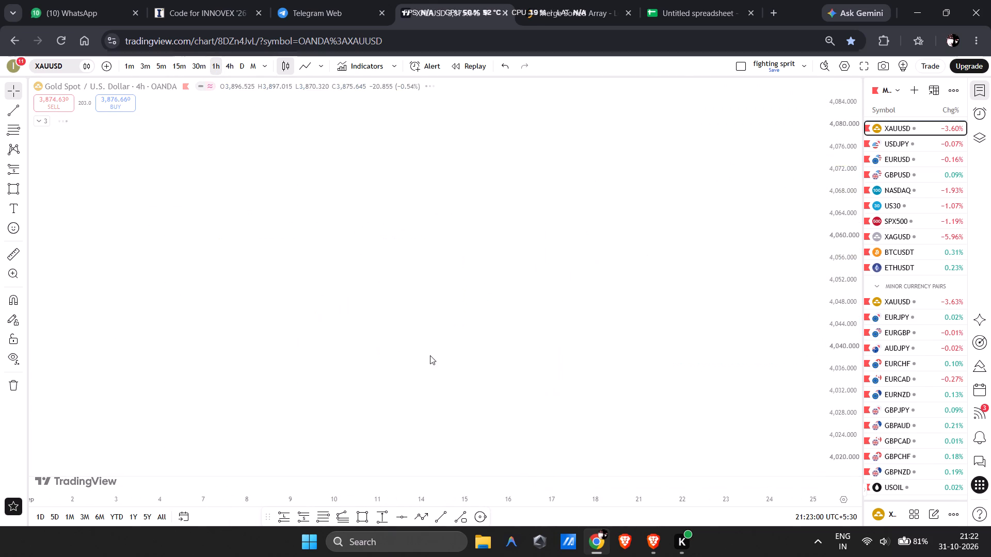
click(477, 457)
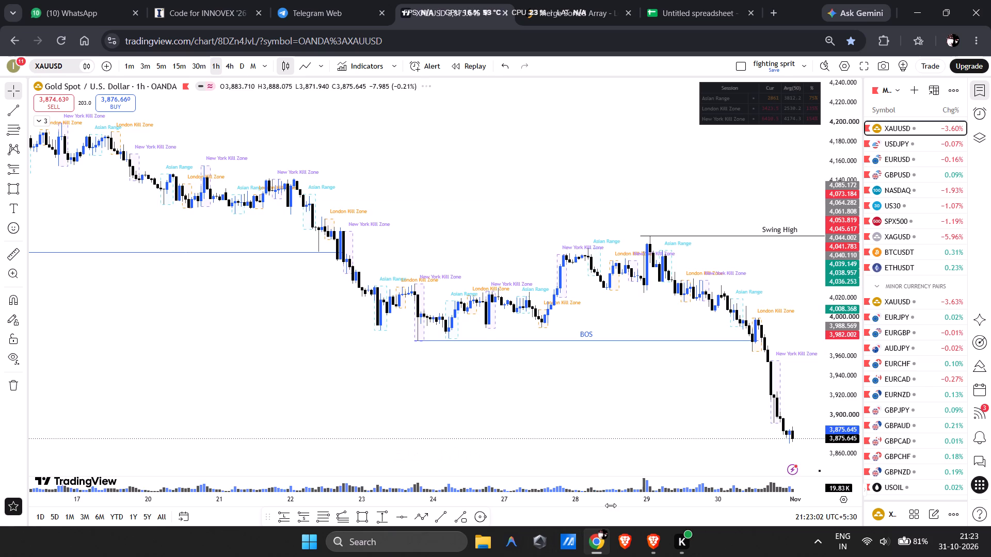
drag(611, 505, 54, 417)
drag(565, 375, 698, 450)
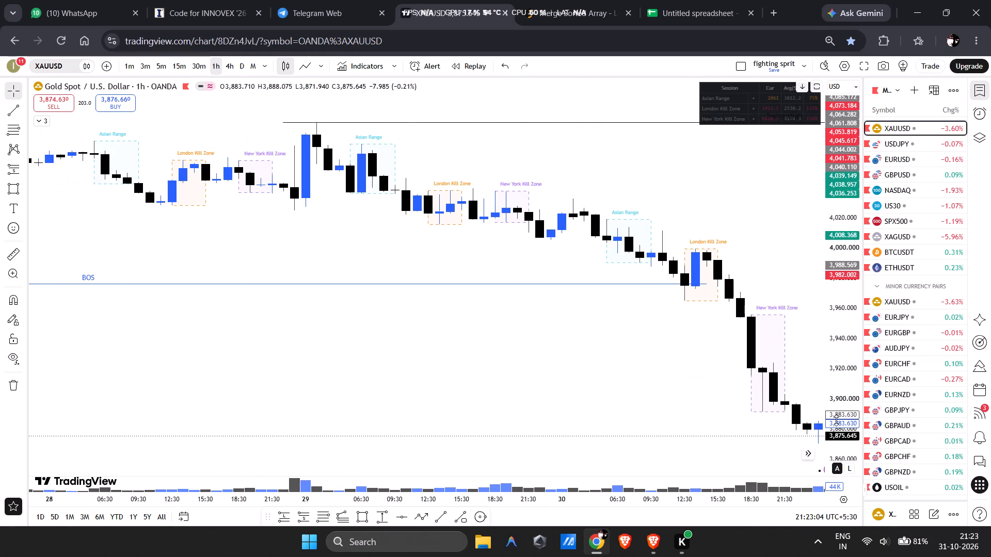
drag(836, 420, 829, 362)
double_click(446, 470)
drag(434, 394, 513, 512)
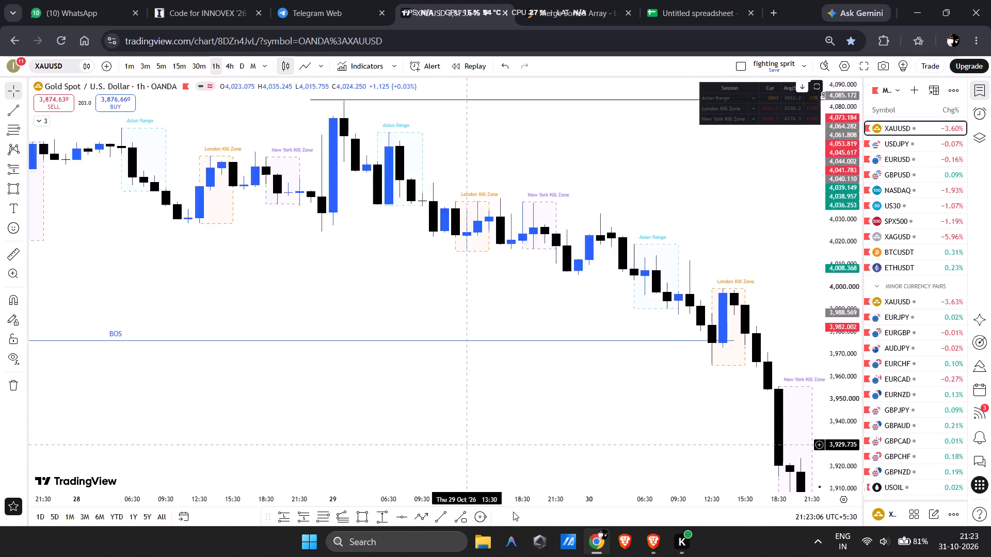
drag(513, 512, 532, 528)
drag(448, 341, 550, 360)
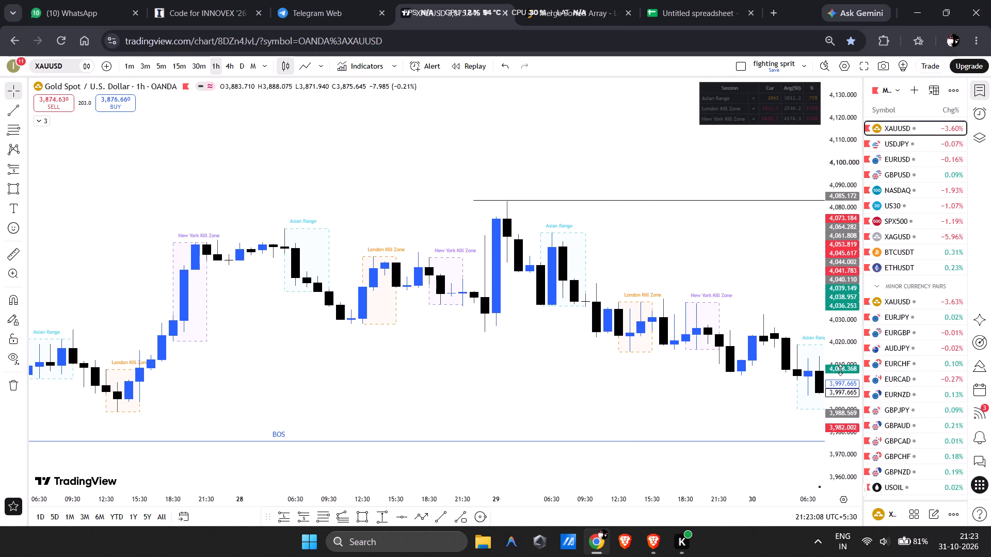
drag(840, 370, 812, 245)
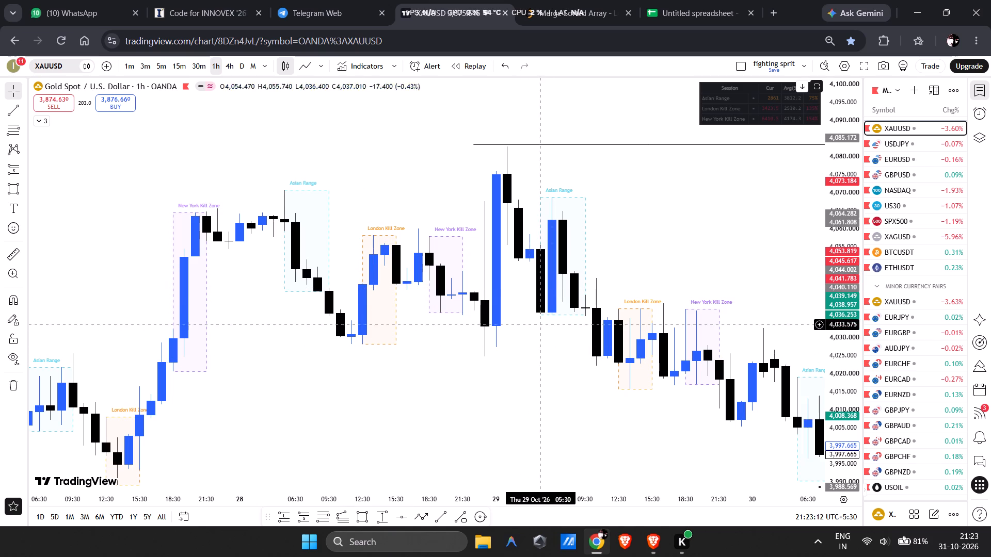
drag(538, 499, 478, 500)
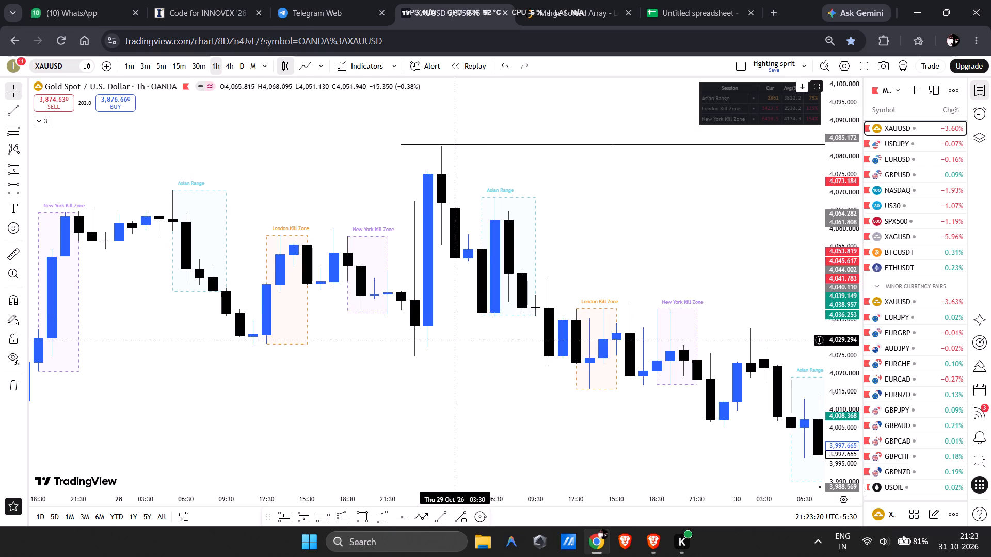
drag(547, 405, 148, 236)
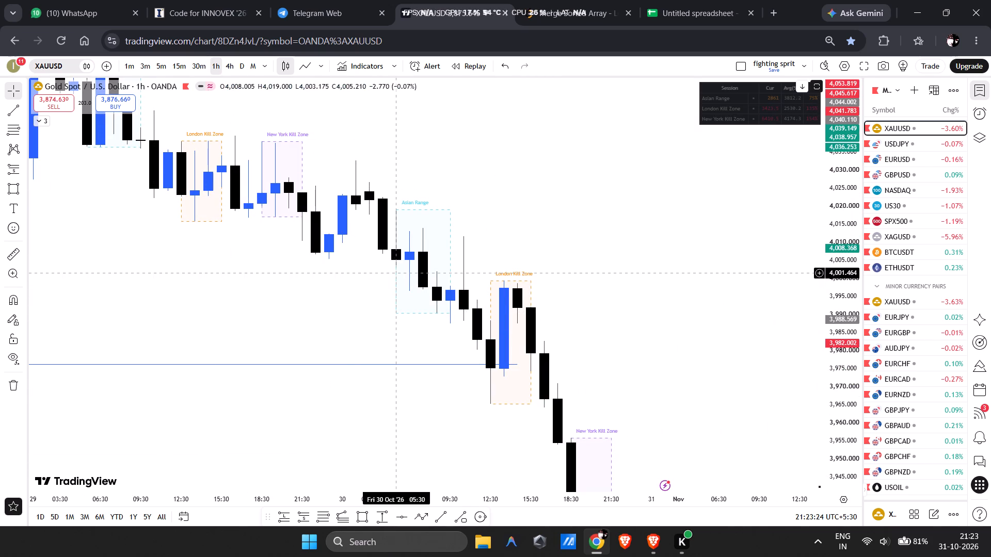
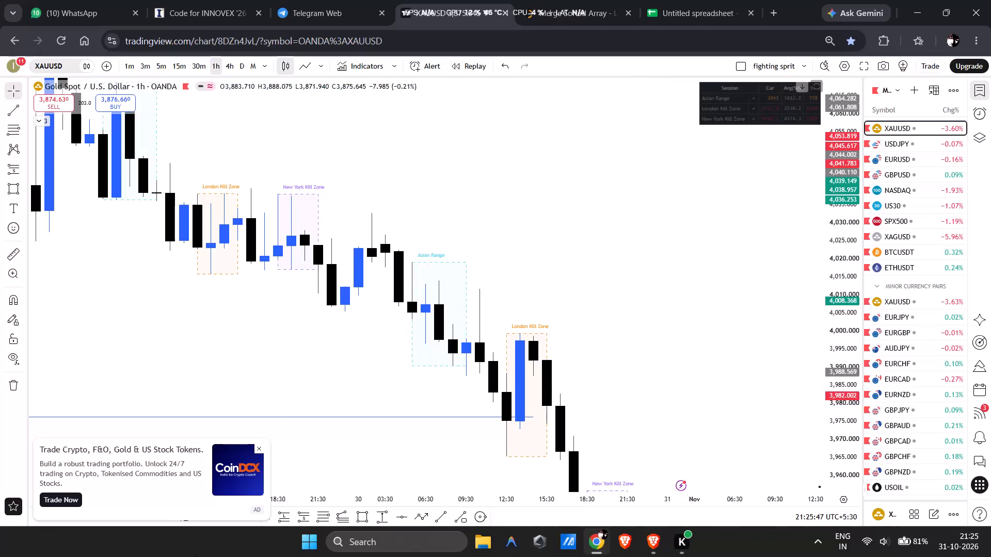
Open the bookmarked FTM Trader dashboard of FundedTraderMarkets in a new browser tab.
click(774, 12)
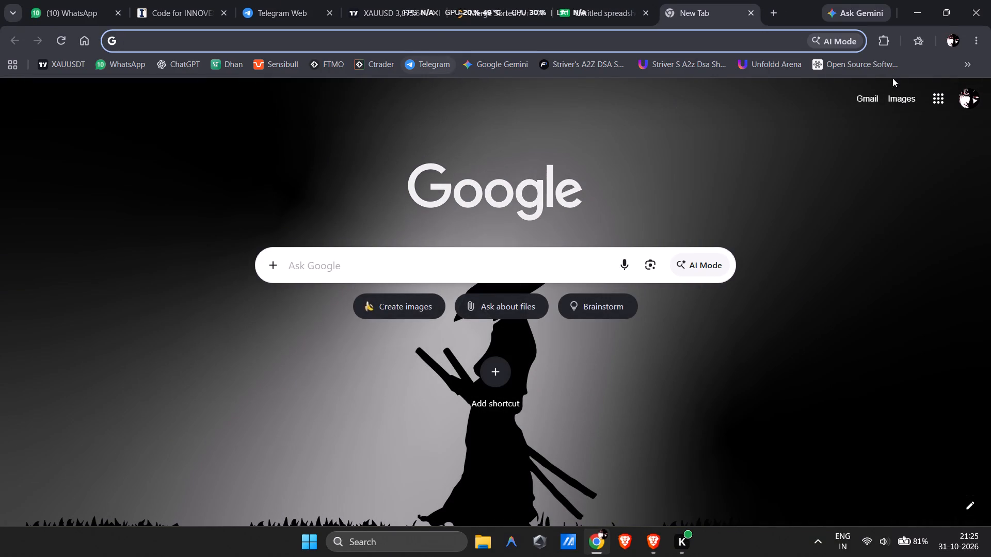
click(965, 69)
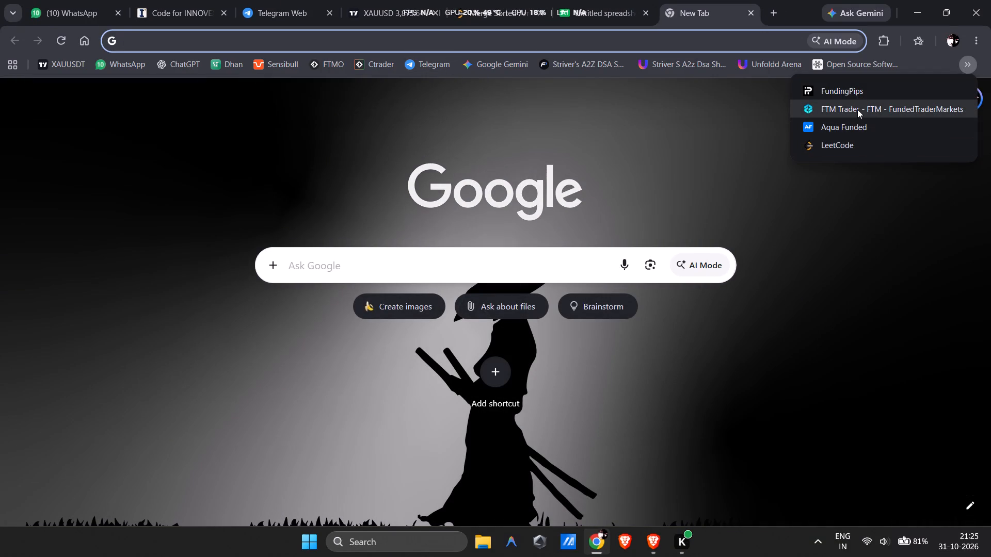
click(857, 109)
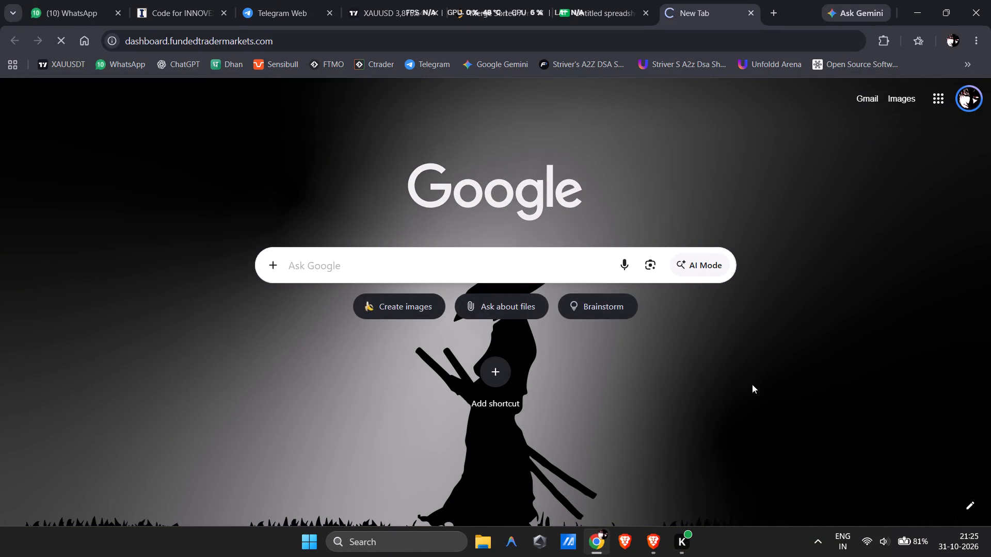